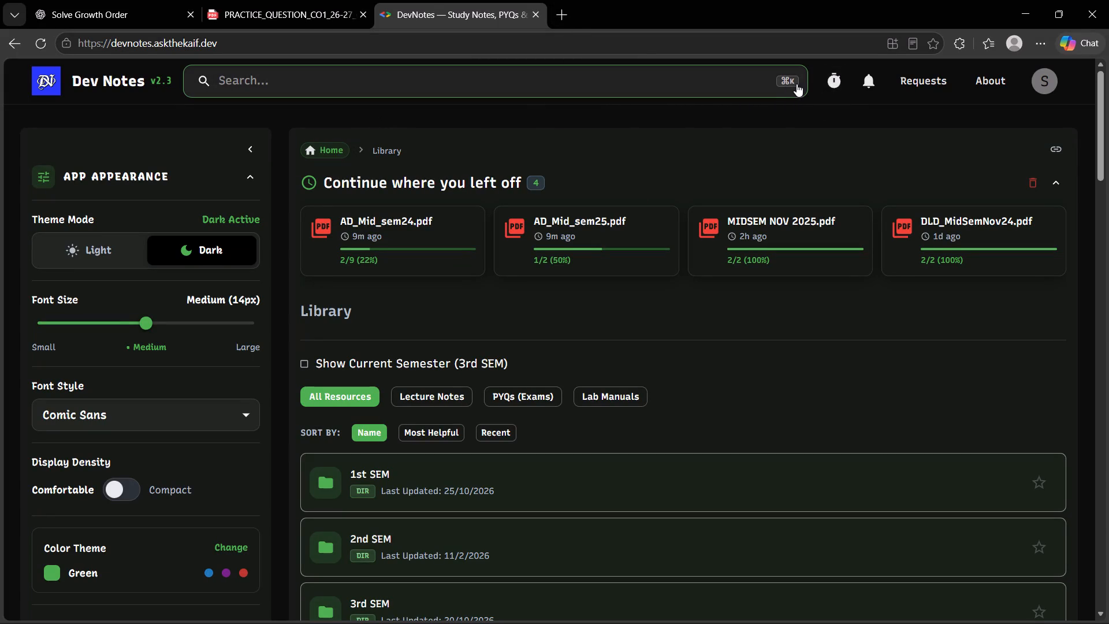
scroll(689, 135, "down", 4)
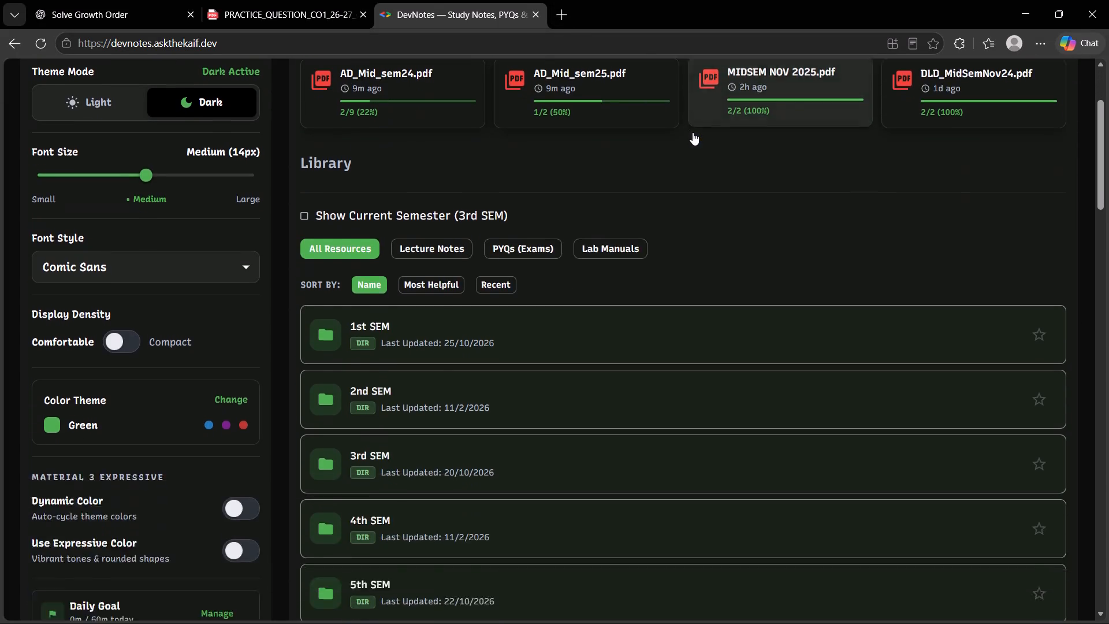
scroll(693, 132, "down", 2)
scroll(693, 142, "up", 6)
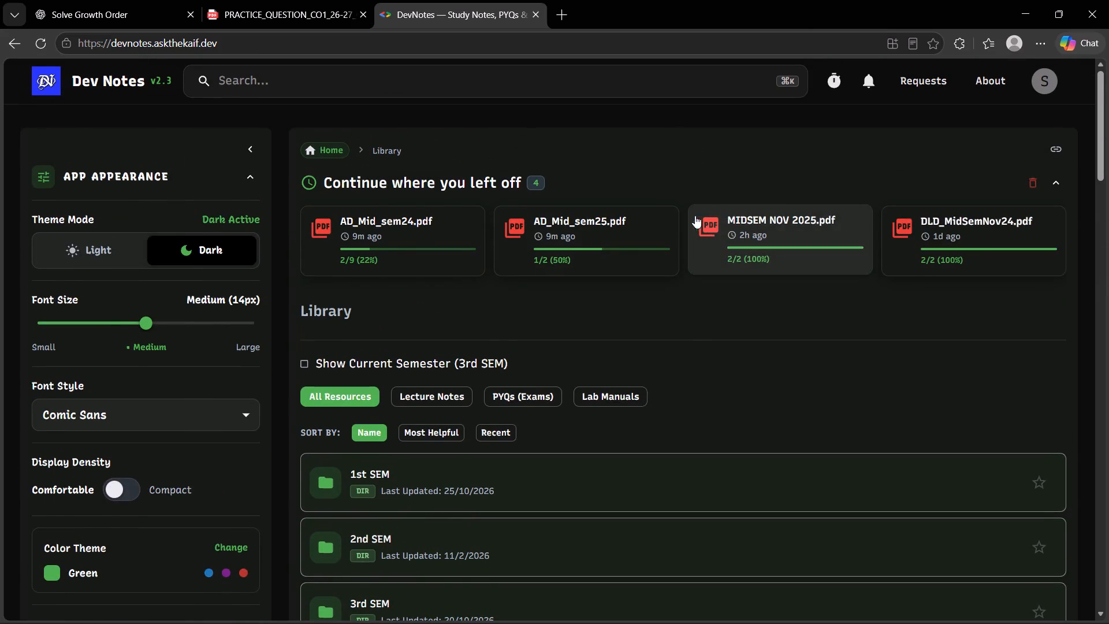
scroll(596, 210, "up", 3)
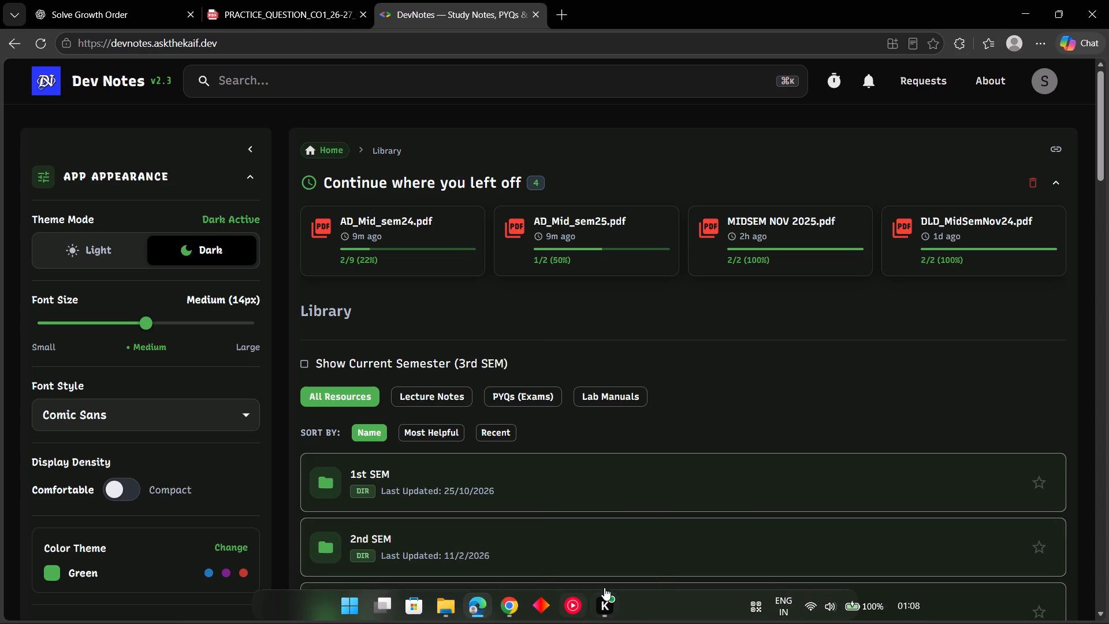
Open the HOSTEL SNACKS spreadsheet in a new browser tab.
left_click(570, 18)
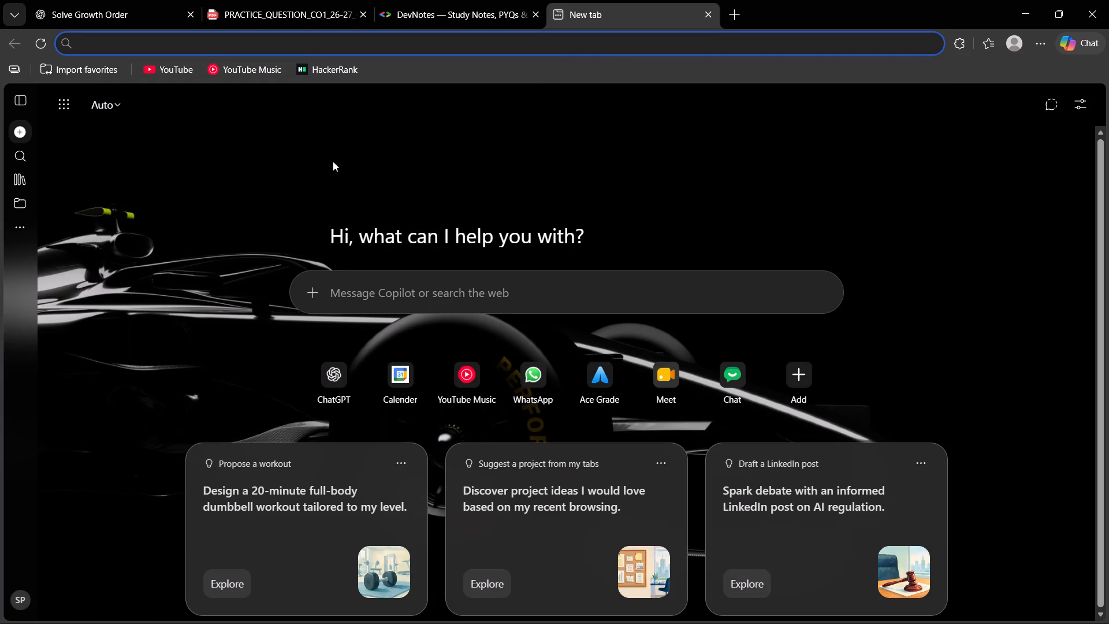
key("d")
key("o")
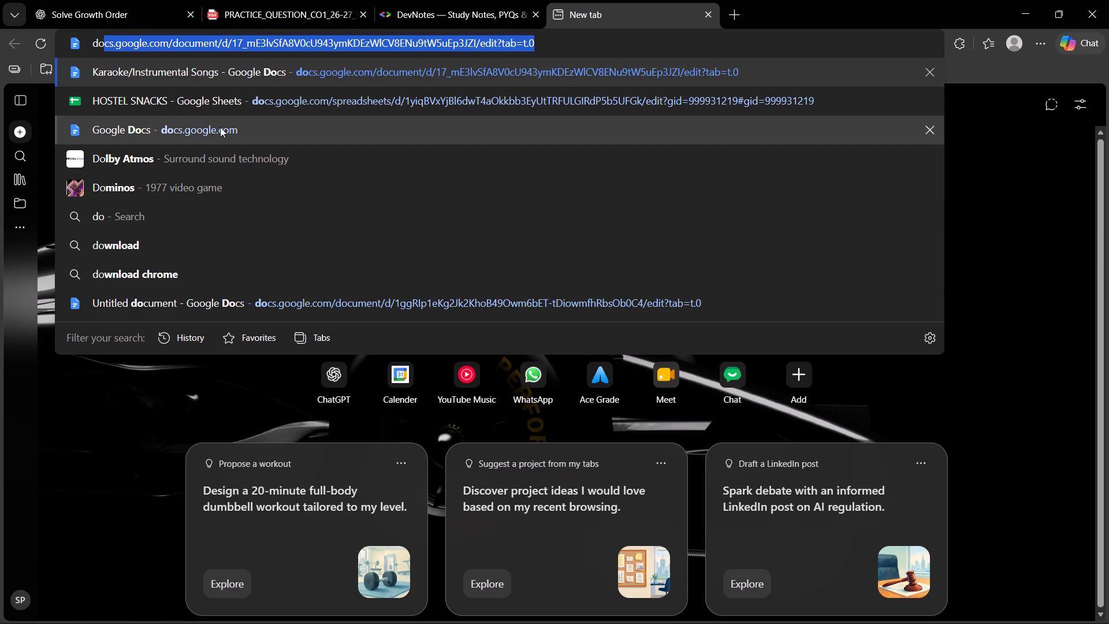
left_click(233, 112)
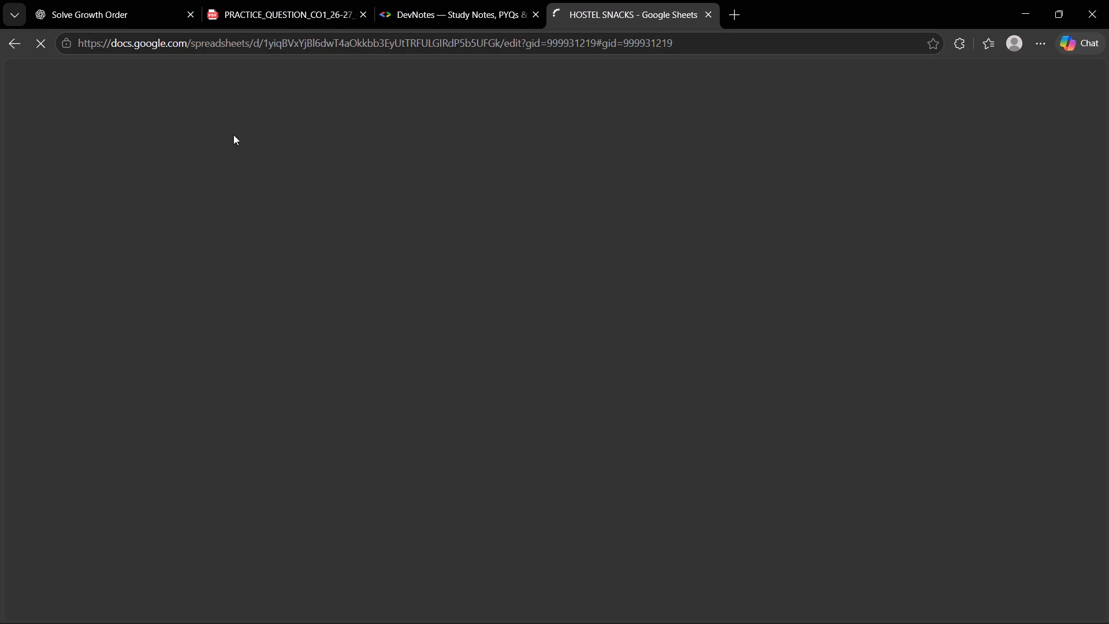
Look through the end of the product list on the Products sheet for the free rows below the last block.
scroll(404, 324, "down", 14)
scroll(360, 325, "up", 4)
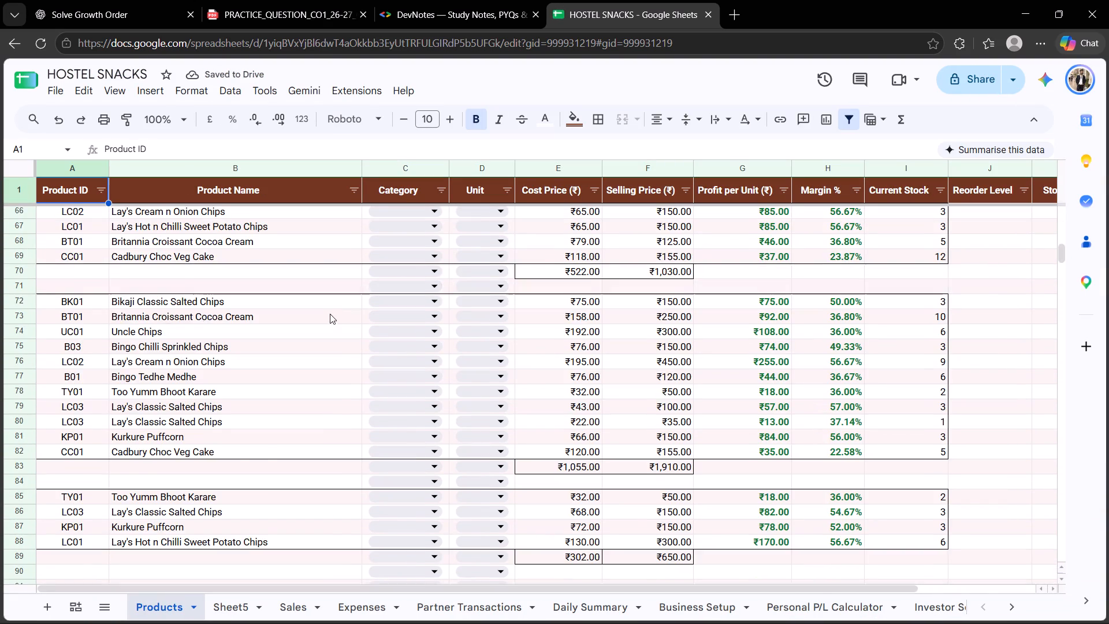
scroll(328, 315, "down", 1)
scroll(269, 343, "up", 1)
scroll(263, 356, "down", 2)
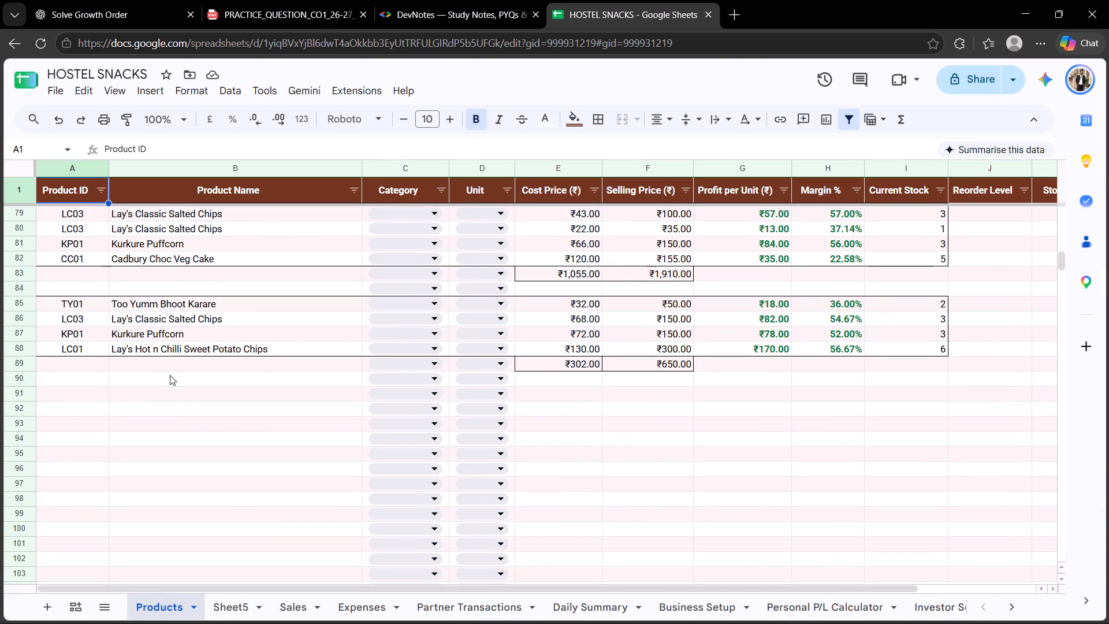
left_click(172, 374)
left_click(195, 399)
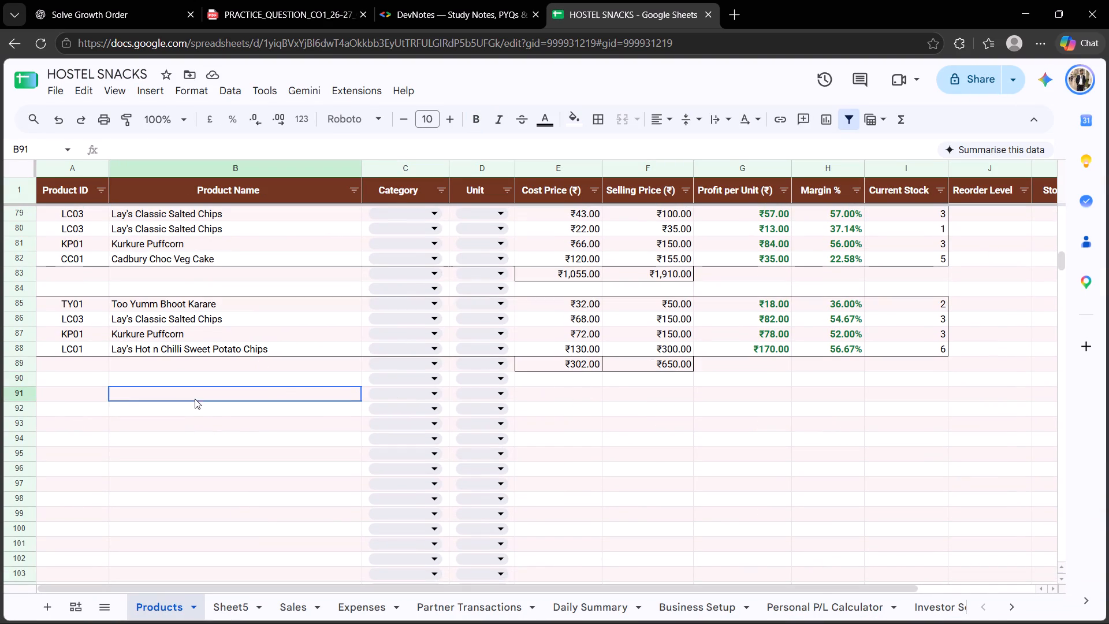
left_click(95, 400)
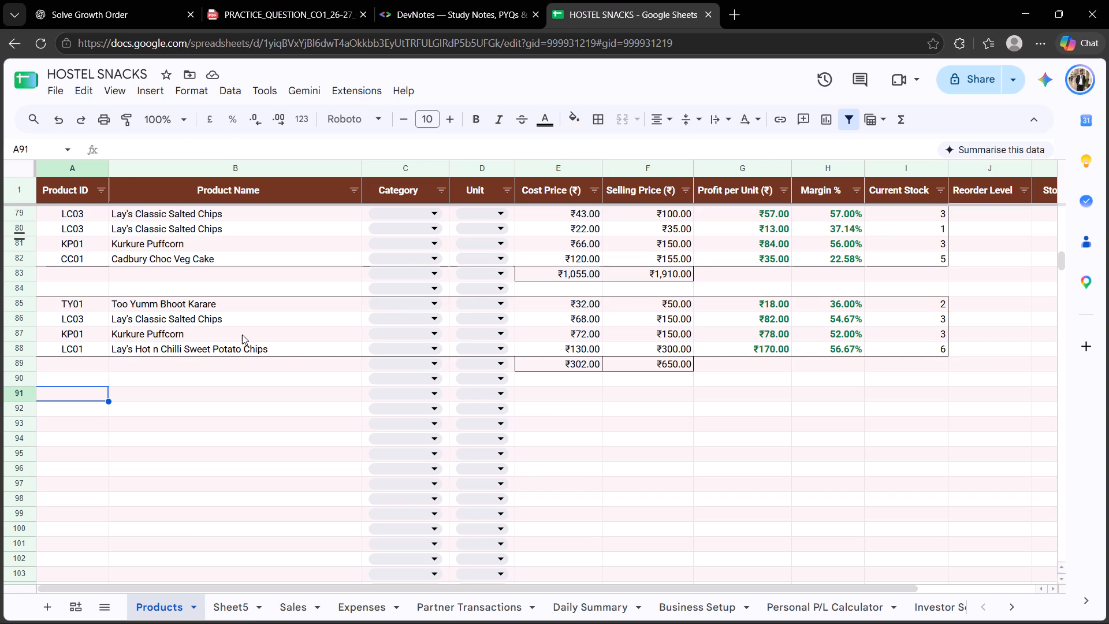
Search the Products sheet for "bin" and go through the matches to the Bingo Chilli Sprinkled Chips entry.
key("ctrl+f")
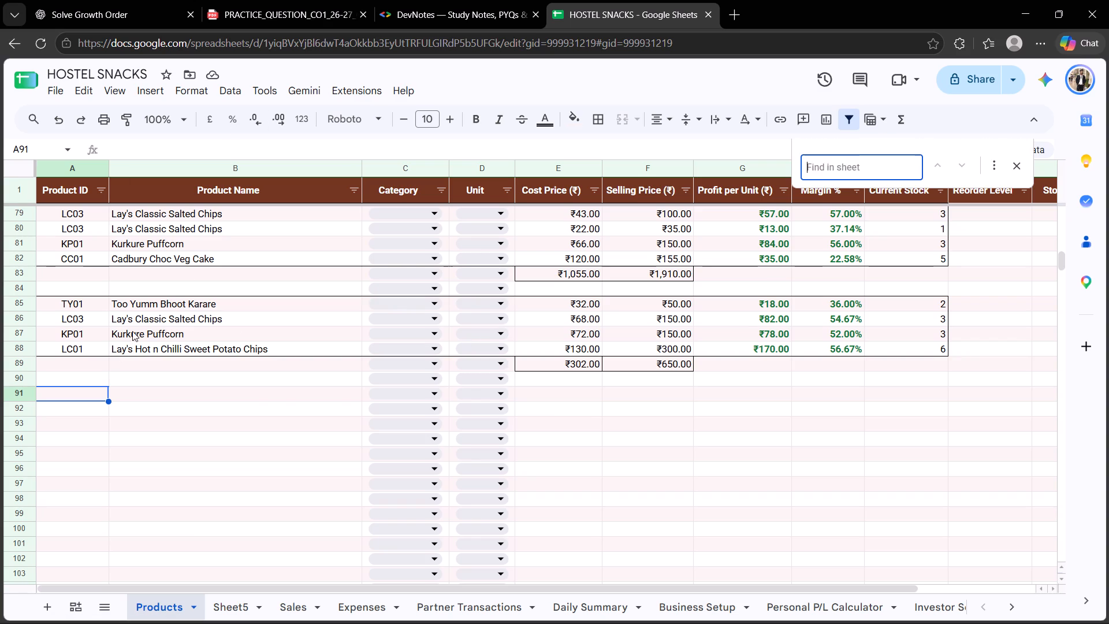
key("b")
key("i")
key("n")
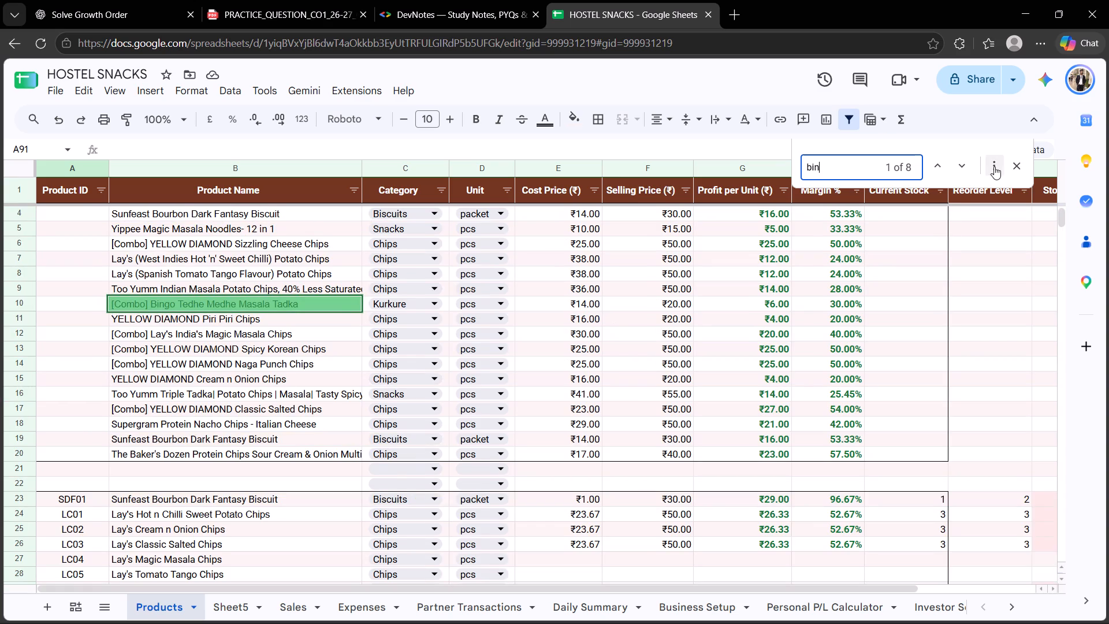
left_click(967, 172)
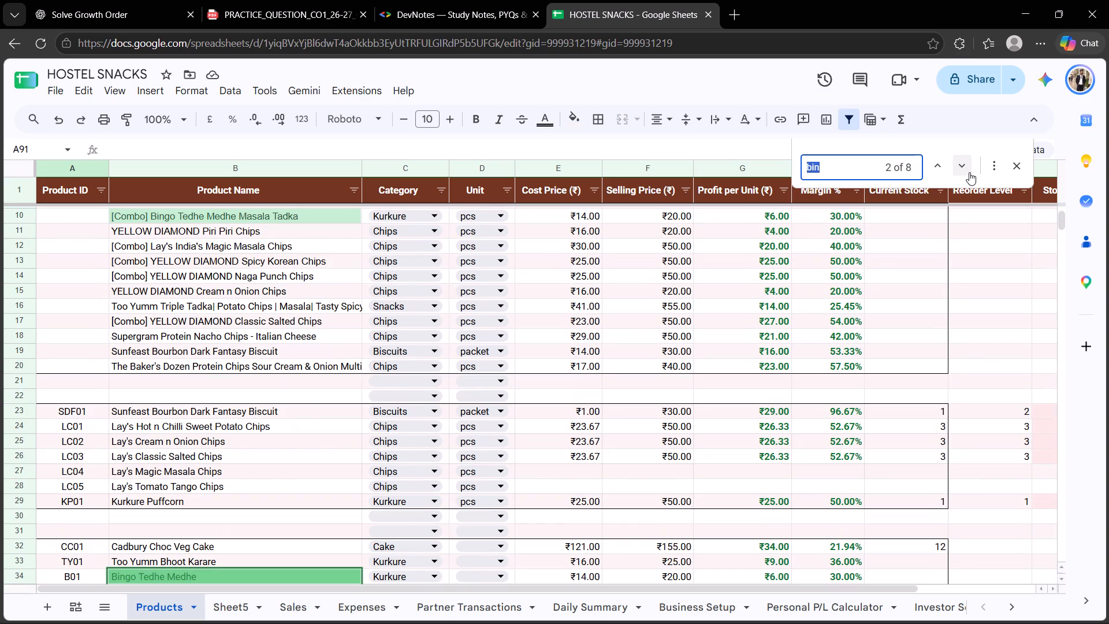
left_click(966, 170)
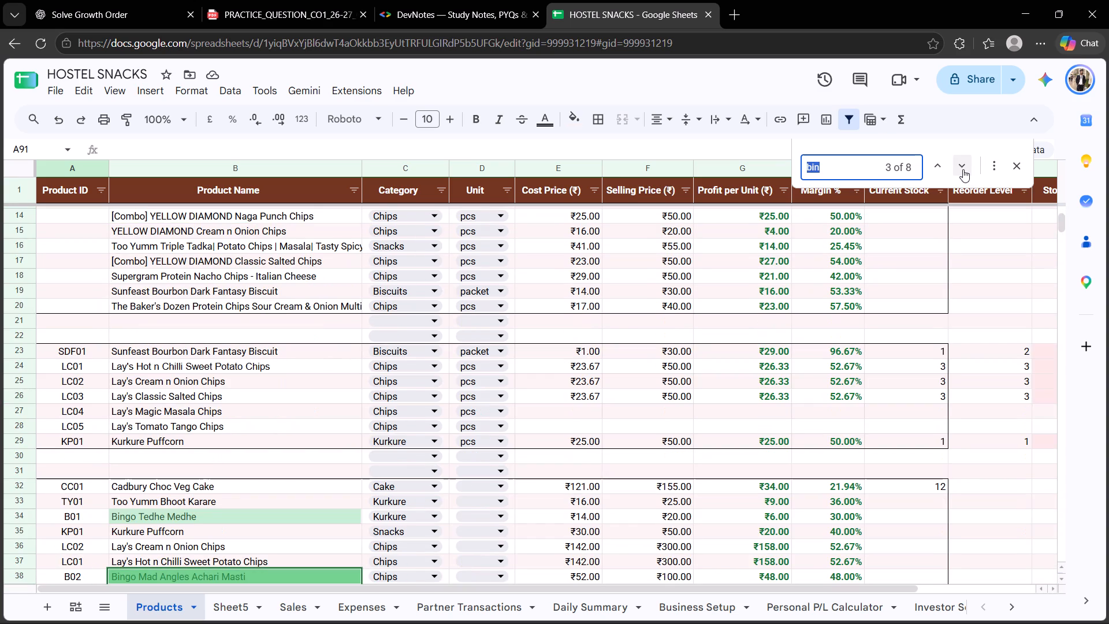
left_click(963, 169)
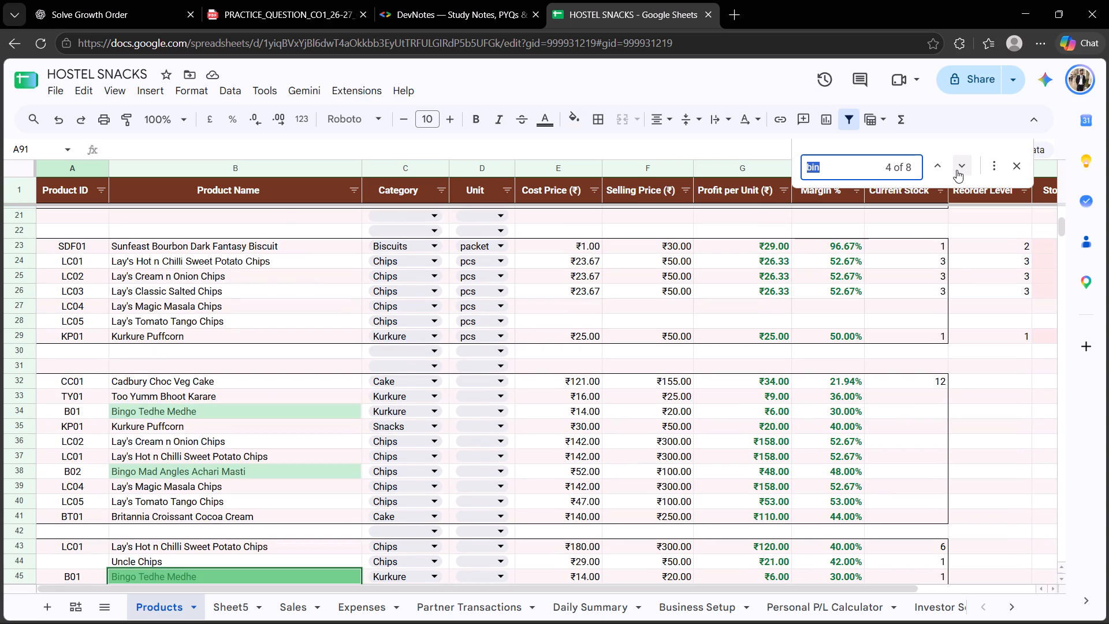
left_click(957, 170)
left_click(957, 170)
left_click(957, 170)
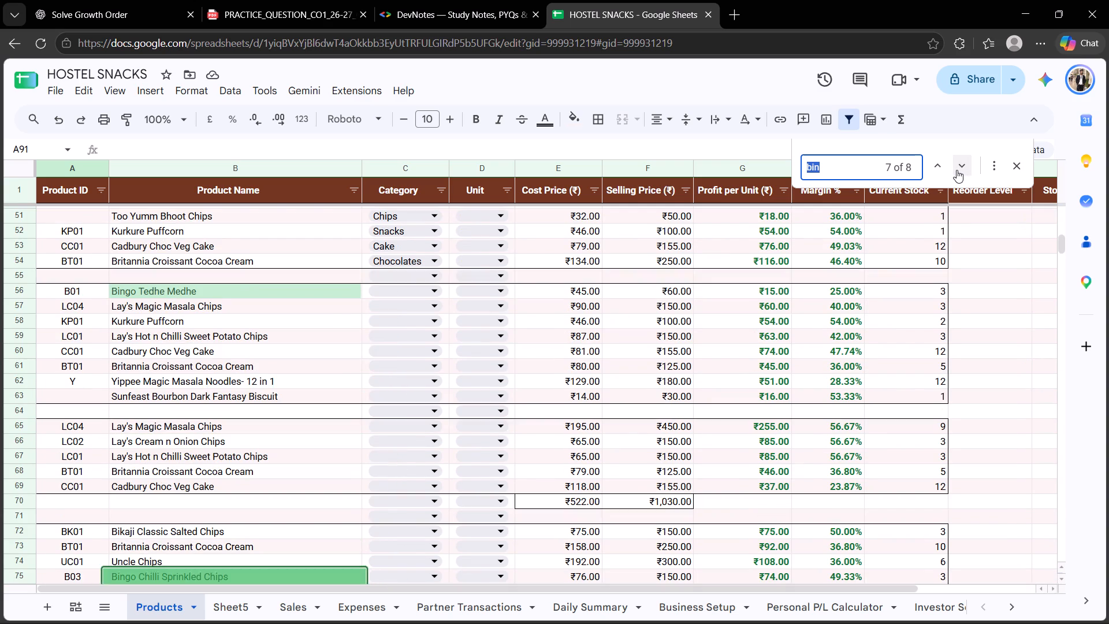
Copy the B03 Bingo Chilli Sprinkled Chips ID and name from row 75 into row 91 as values only.
left_click_drag(87, 575, 158, 574)
key("ctrl+c")
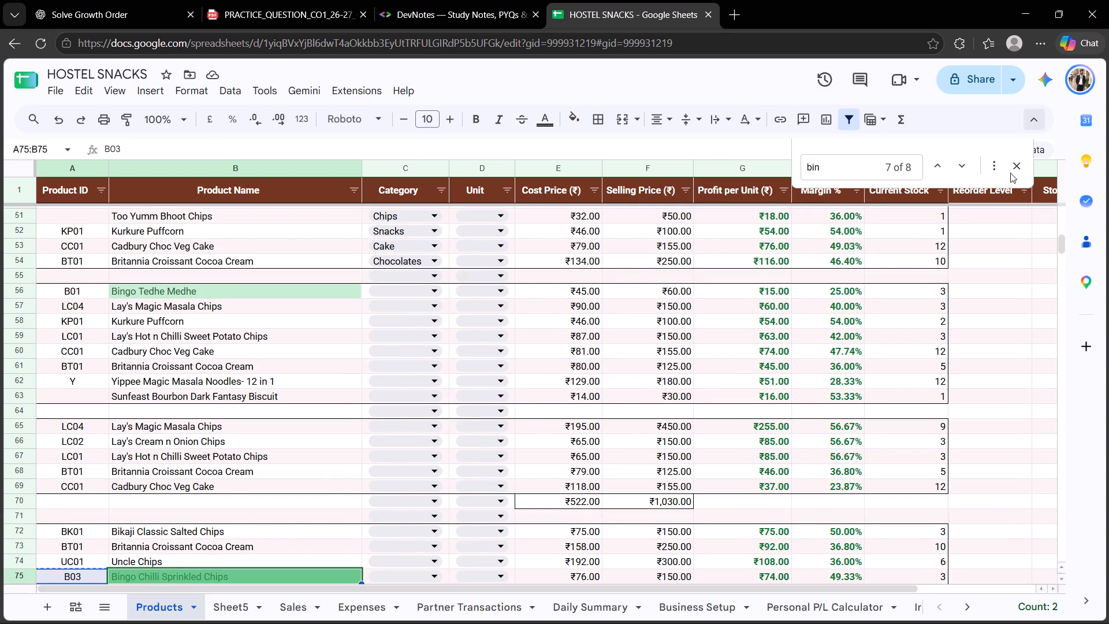
left_click(1013, 163)
scroll(440, 312, "down", 7)
scroll(110, 351, "up", 3)
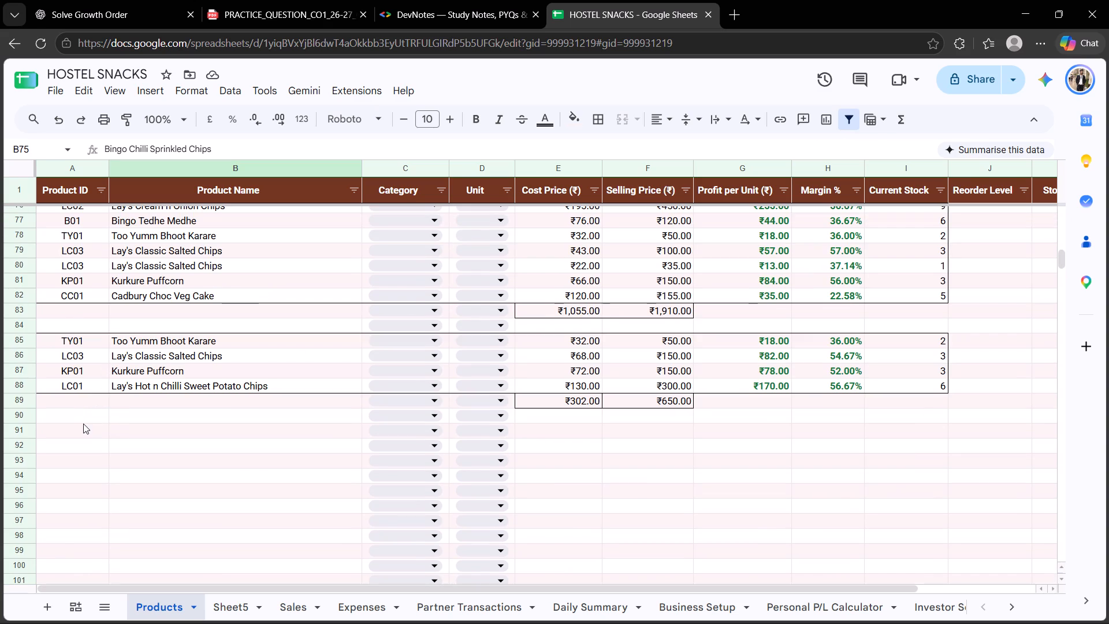
left_click(84, 434)
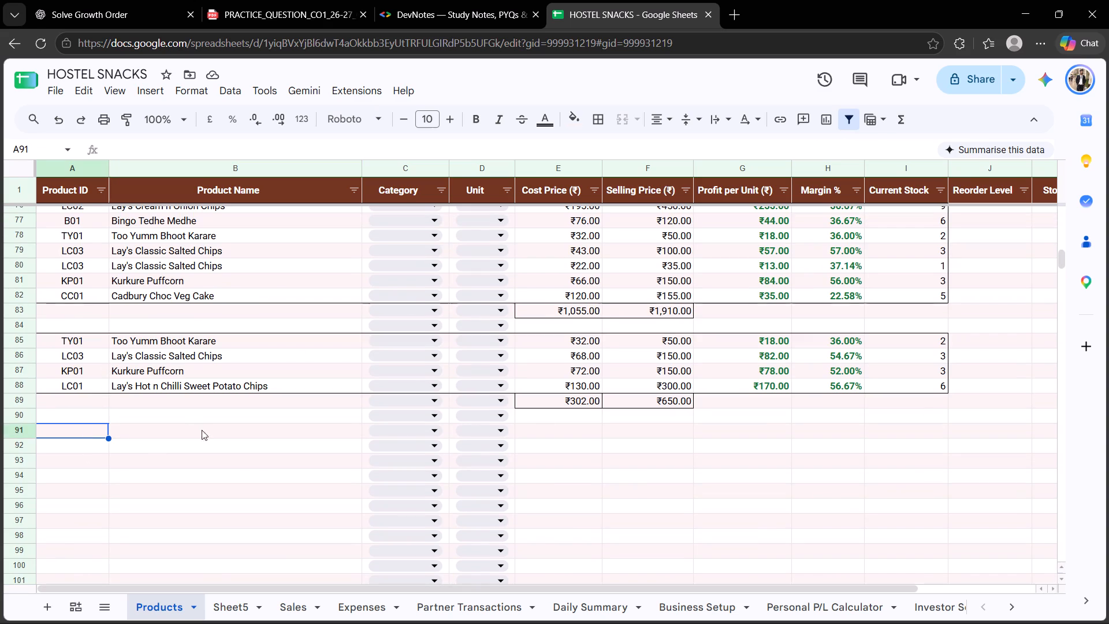
key("ctrl+shift+v")
Fill in row 91 for Bingo Chilli Sprinkled Chips with cost price 70, selling price 150 and current stock 3.
left_click(554, 426)
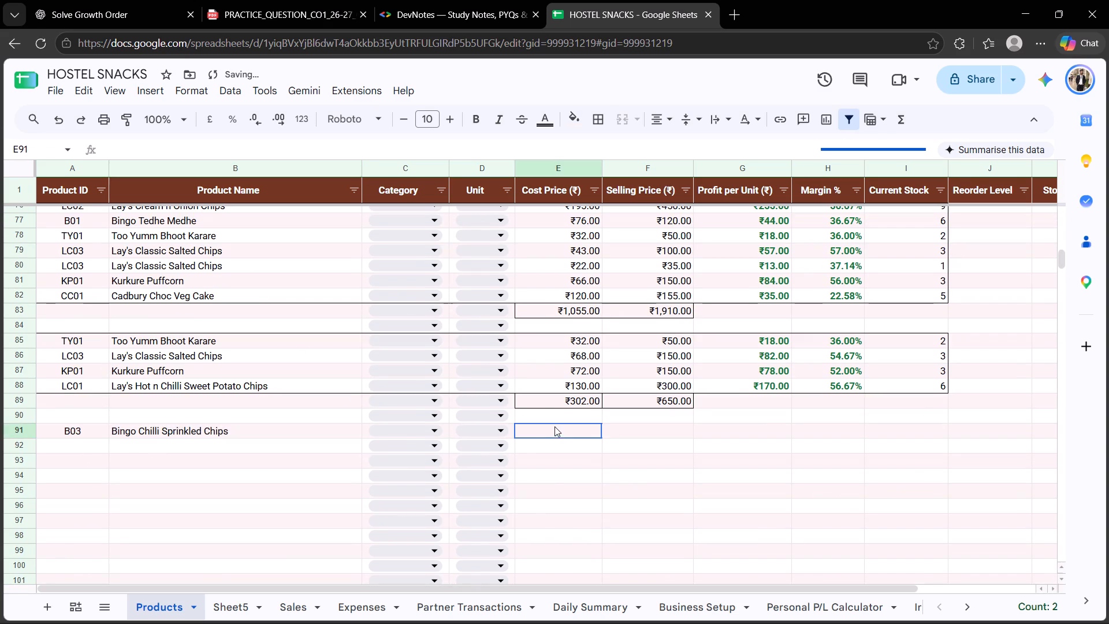
key("7")
key("0")
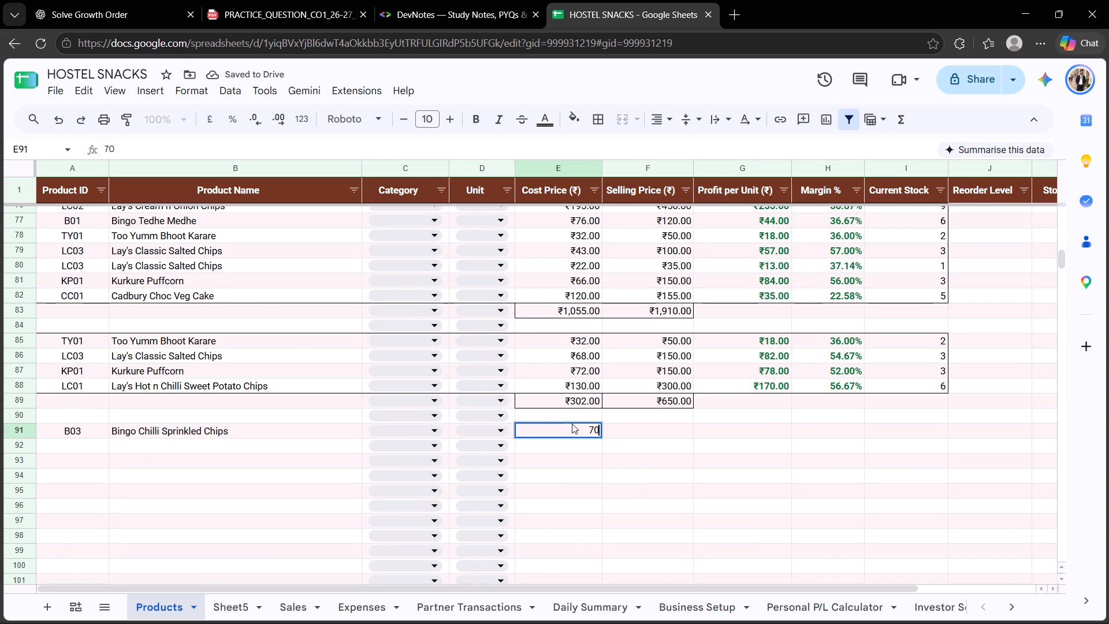
key("Tab")
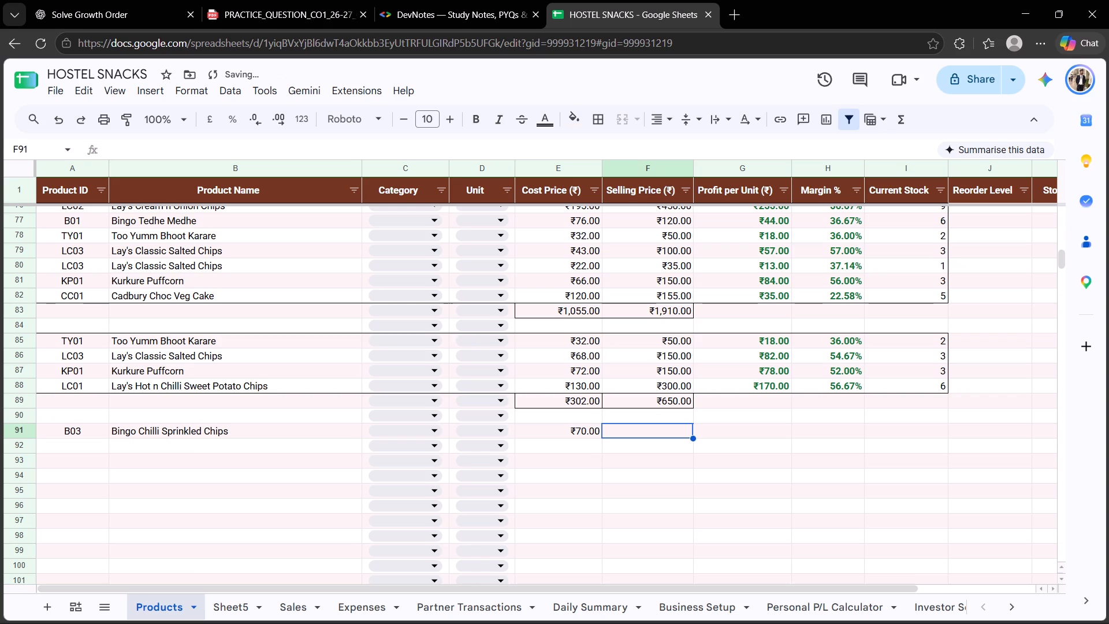
type("150")
key("Tab")
key("Tab")
key("Tab")
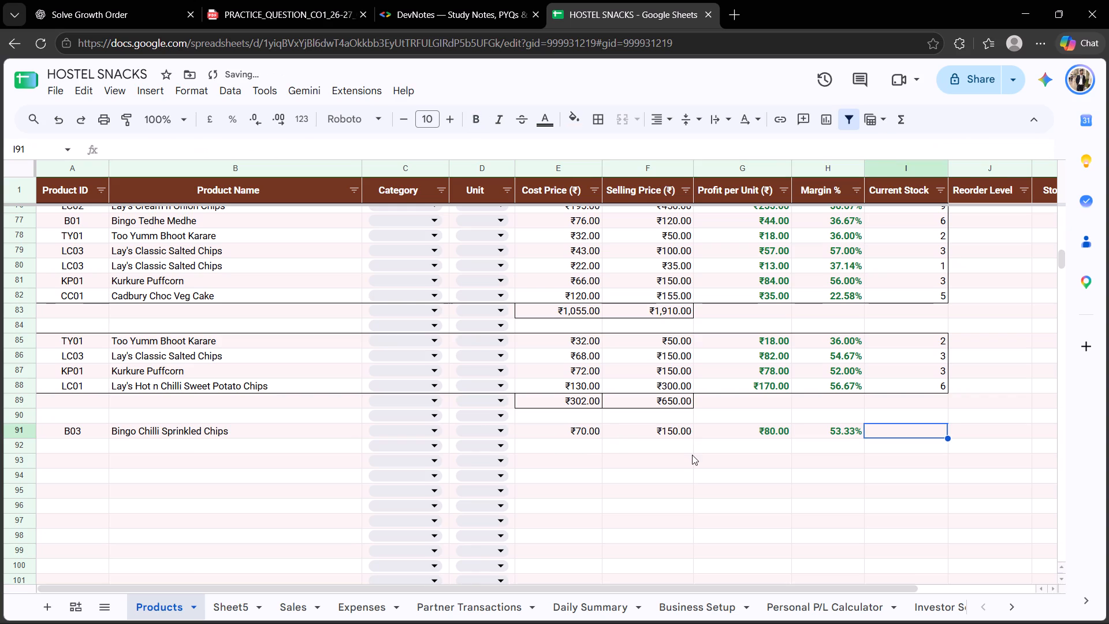
key("3")
key("Return")
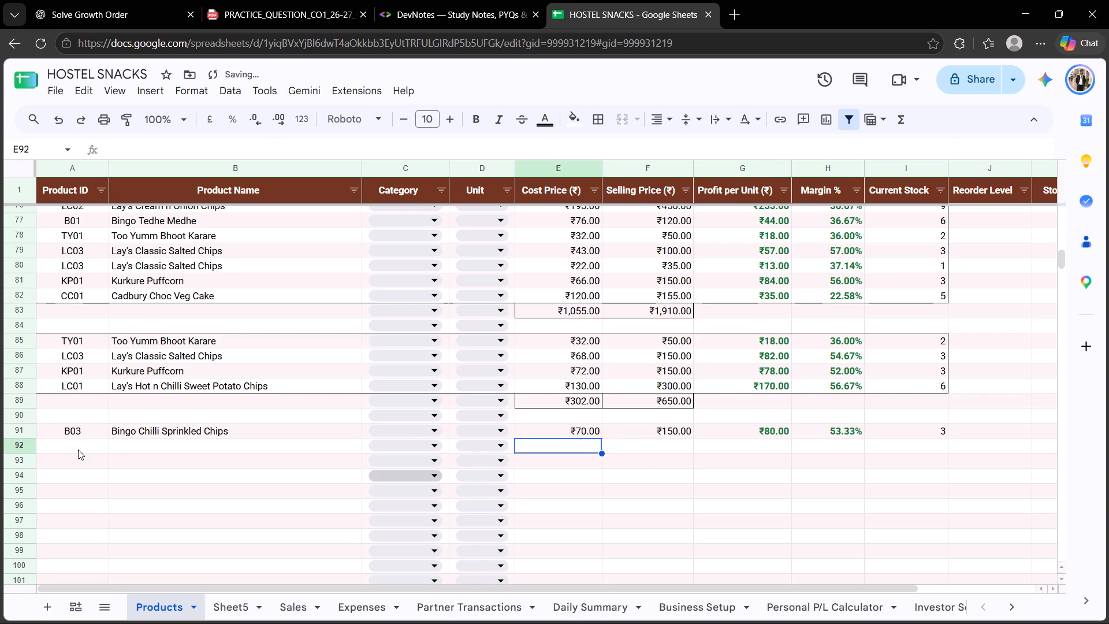
Copy the TY01 Too Yumm Bhoot Karare ID and name from row 85 into row 92 as values only.
left_click(78, 450)
left_click_drag(71, 345, 88, 361)
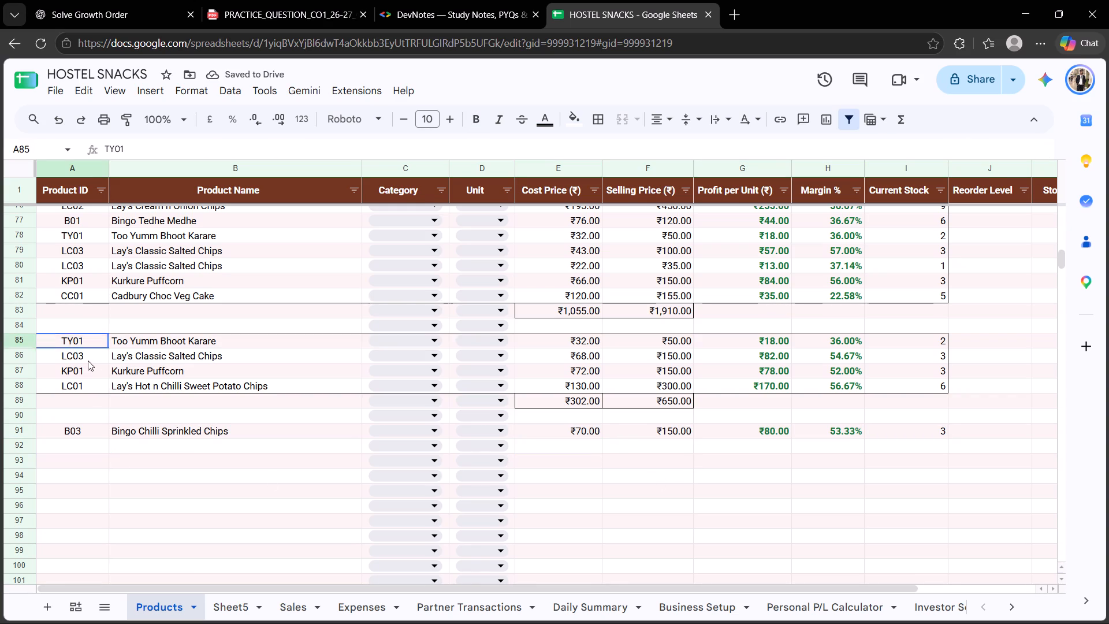
left_click_drag(88, 361, 143, 343)
key("ctrl+c")
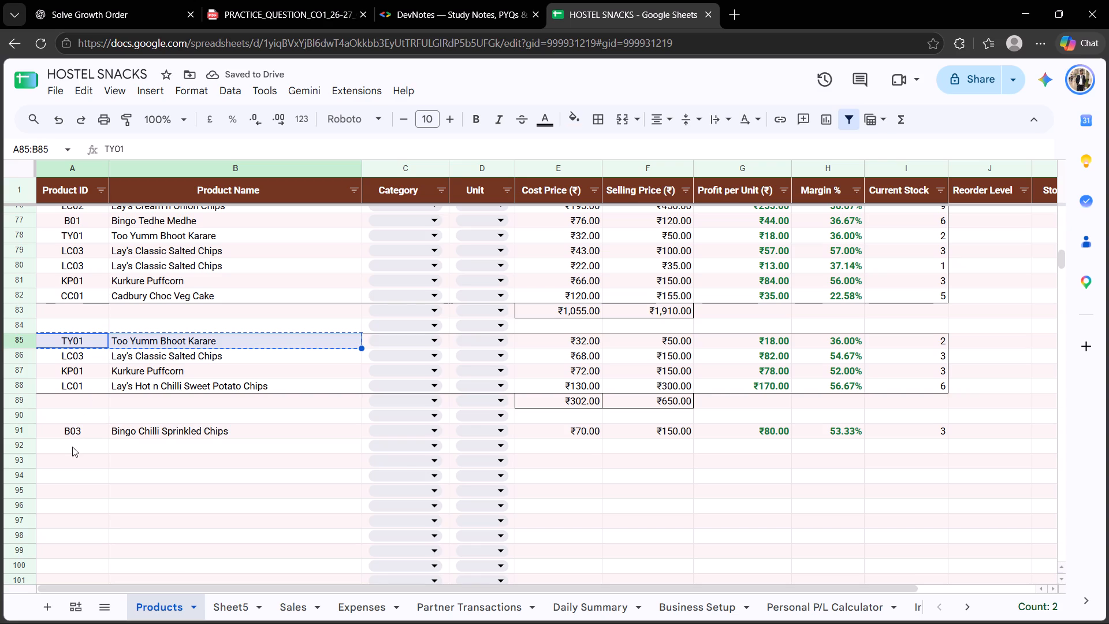
left_click(72, 447)
key("ctrl+shift+v")
Fill in row 92 for Too Yumm Bhoot Karare with cost price 16, selling price 25 and current stock 1.
left_click(530, 454)
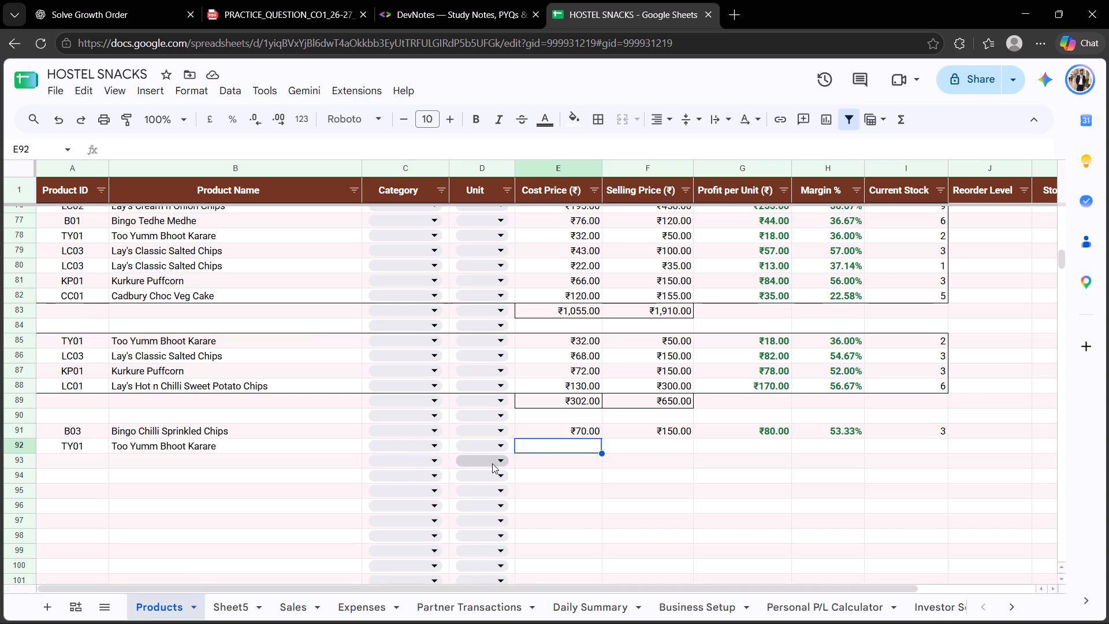
left_click(551, 470)
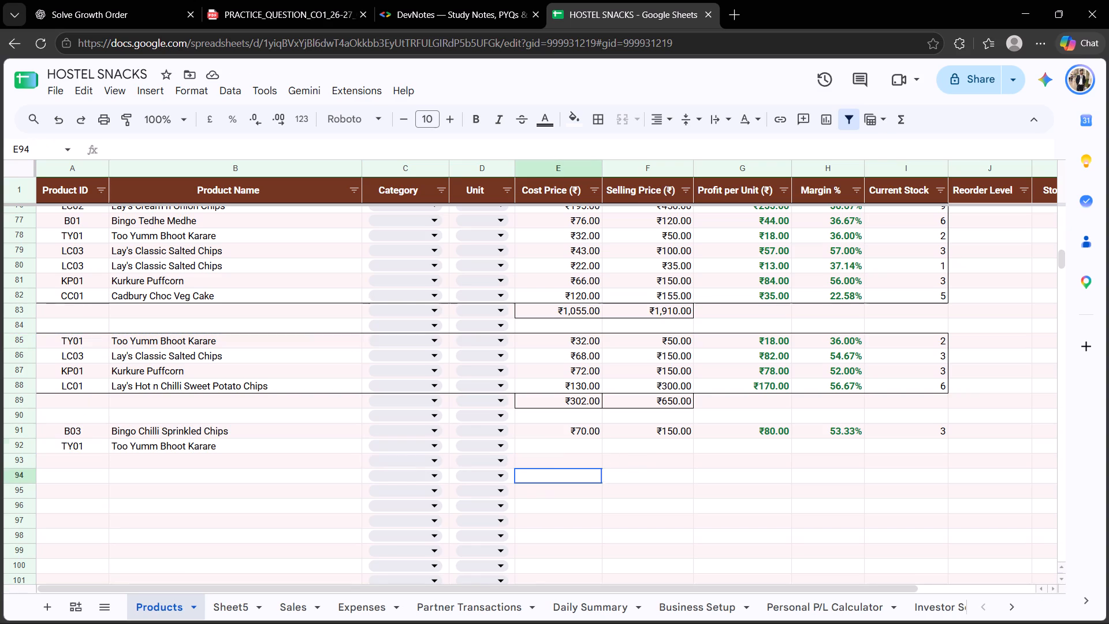
left_click(562, 439)
left_click(562, 447)
key("1")
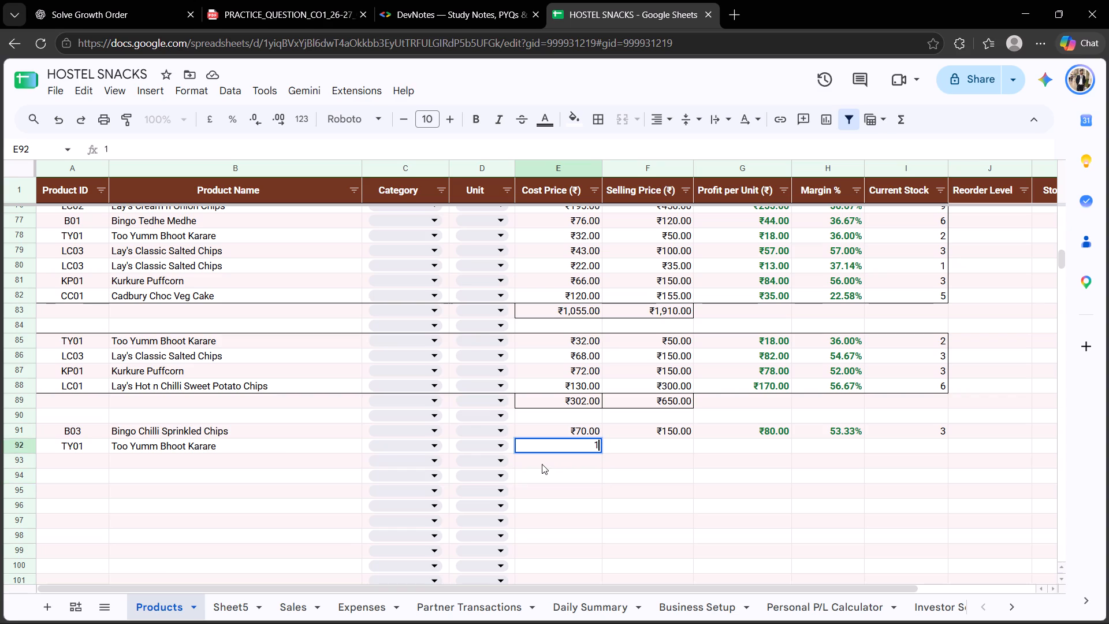
key("6")
key("Tab")
type("25")
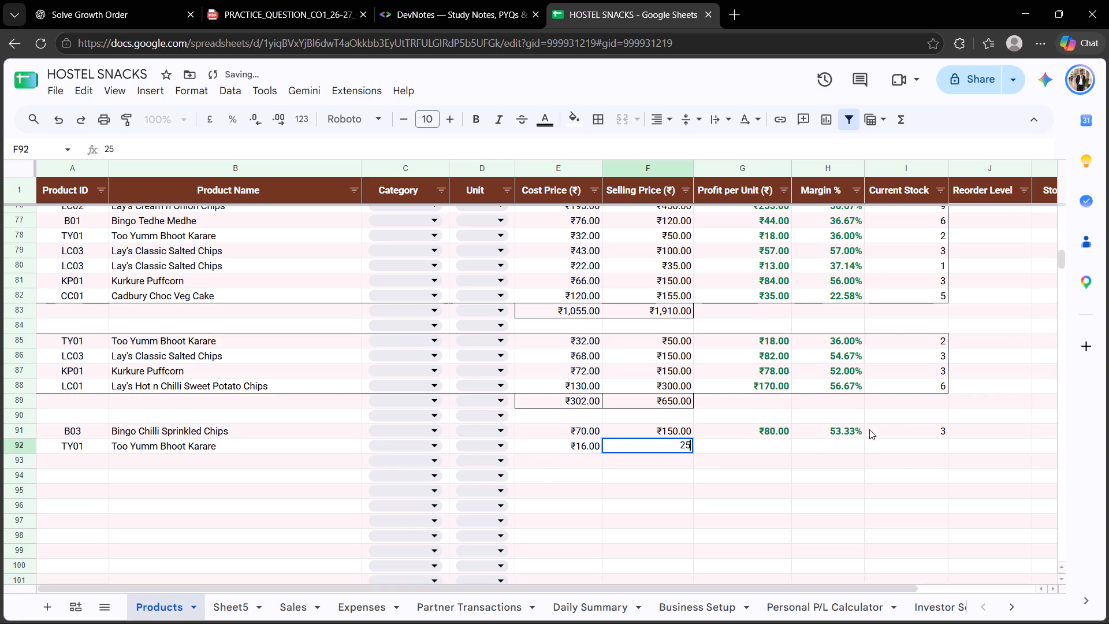
left_click(900, 452)
key("1")
key("Return")
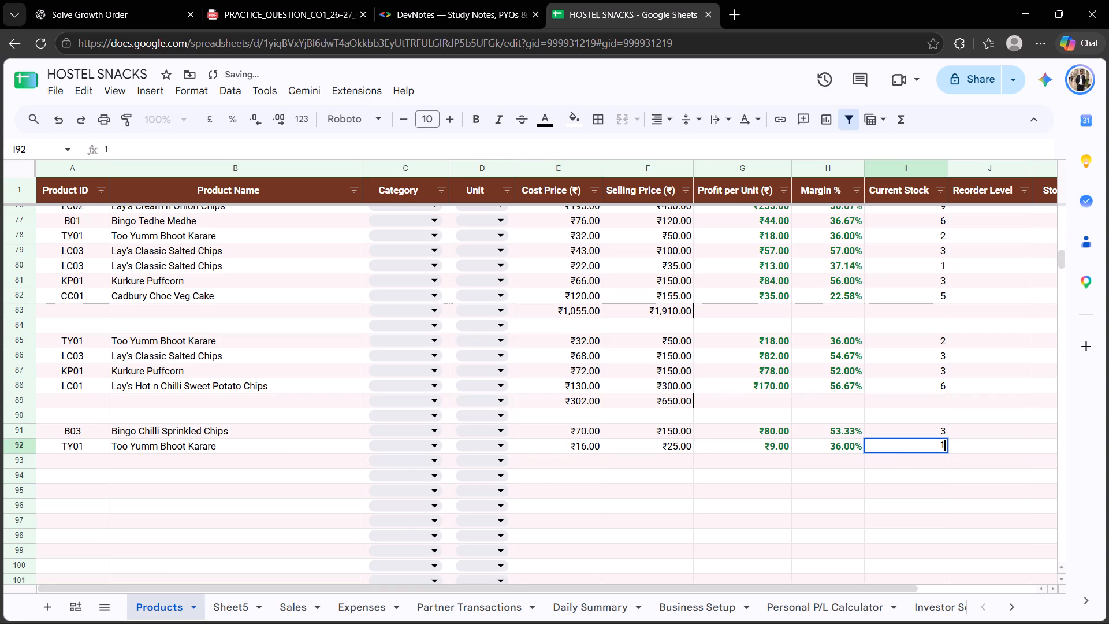
Copy the LC05 Lay's Tomato Tango Chips ID and name from Sheet5 into row 93 of the Products sheet as values only.
left_click(67, 458)
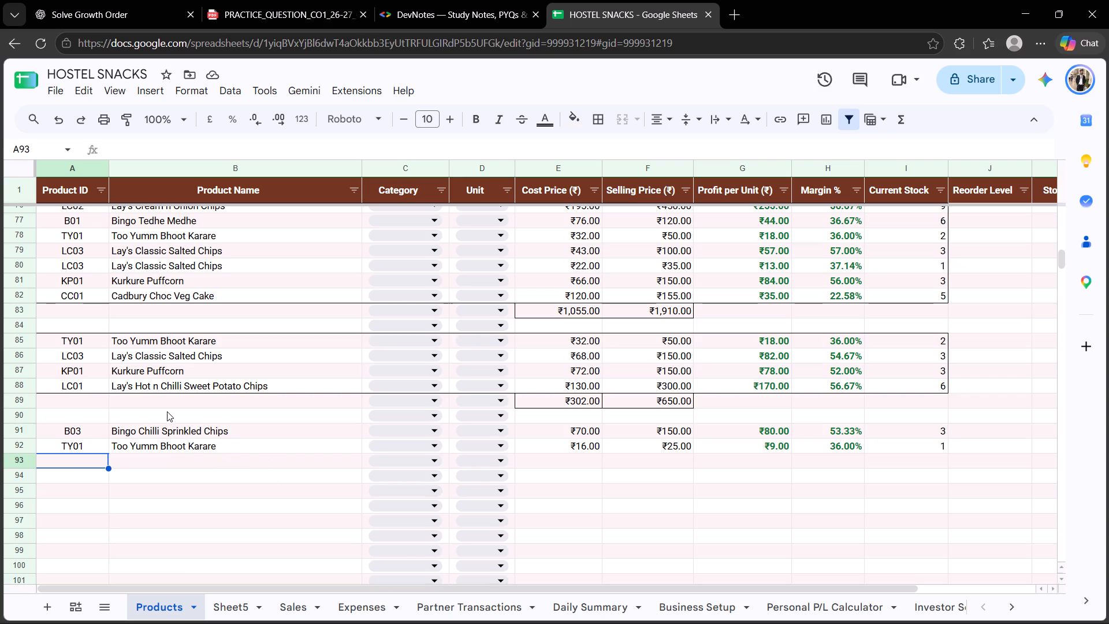
left_click(226, 608)
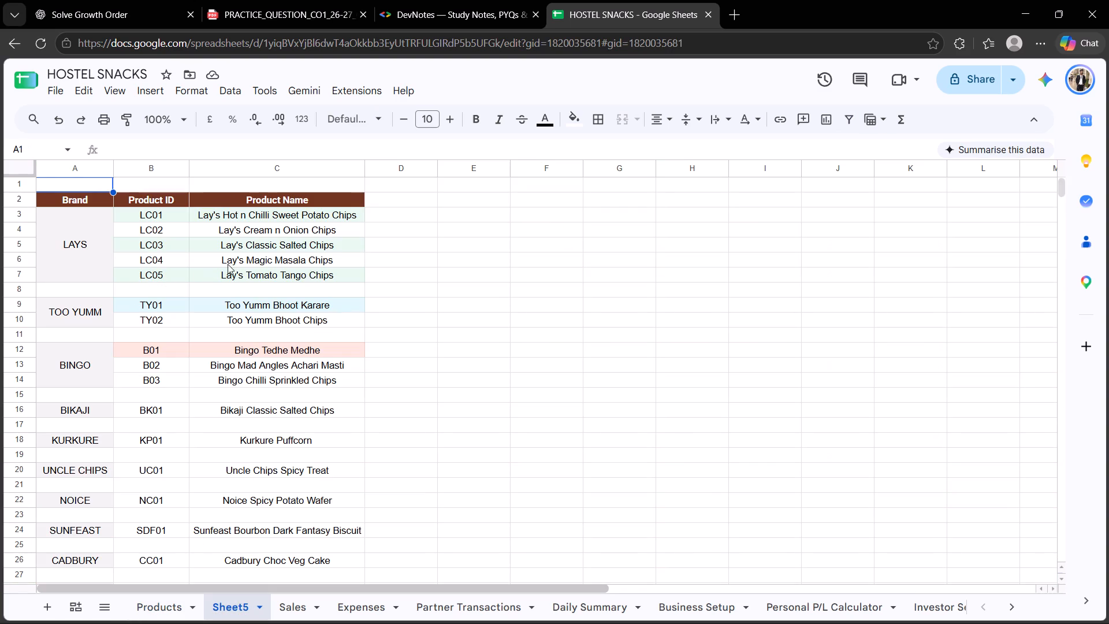
left_click_drag(166, 277, 200, 274)
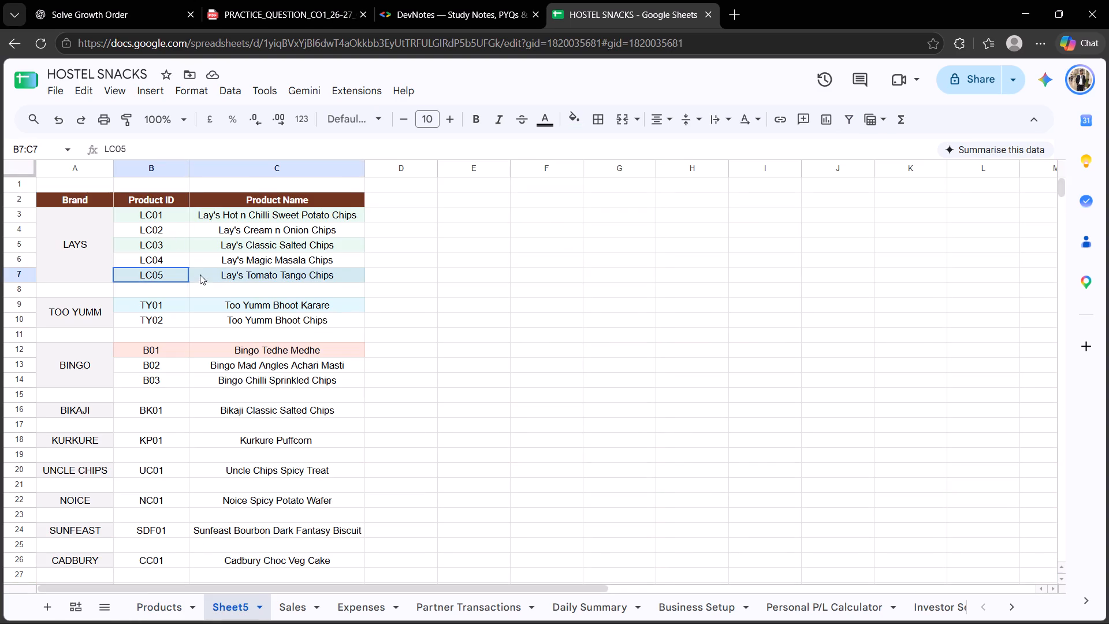
left_click_drag(200, 274, 207, 274)
key("ctrl+c")
left_click(162, 596)
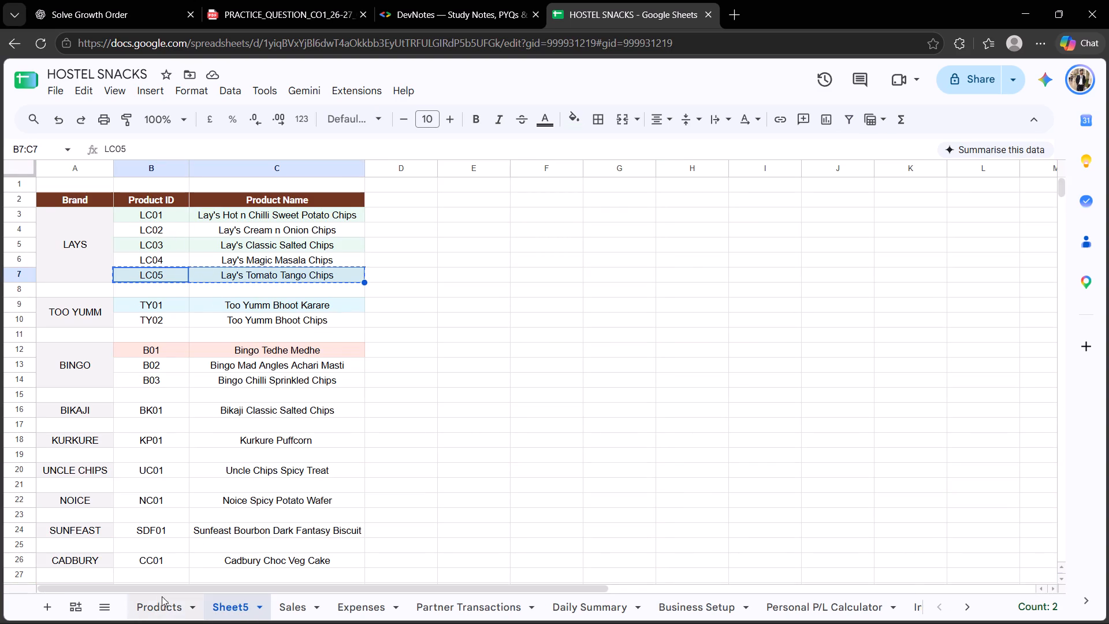
key("ctrl+shift+v")
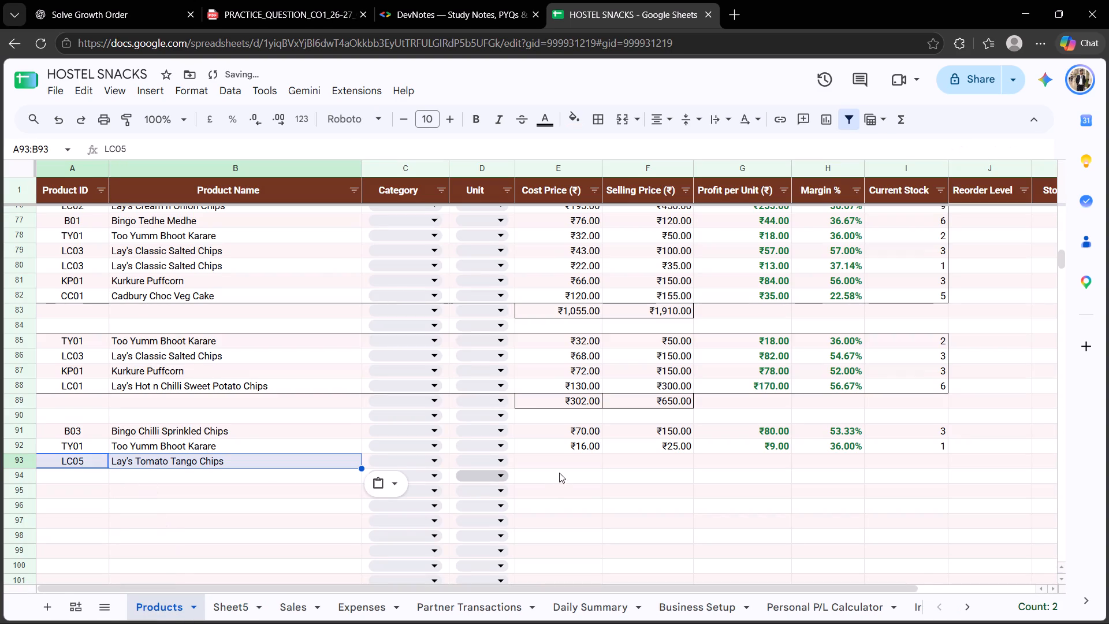
Fill in row 93 for Lay's Tomato Tango Chips with cost price 72, selling price 150 and current stock 3.
left_click(565, 468)
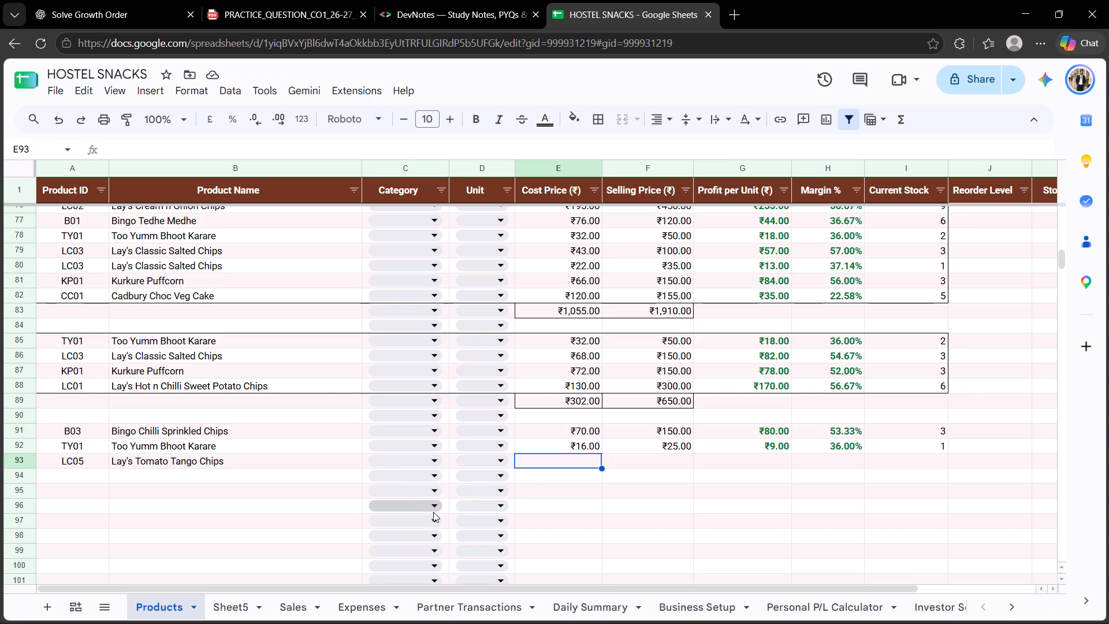
type("72")
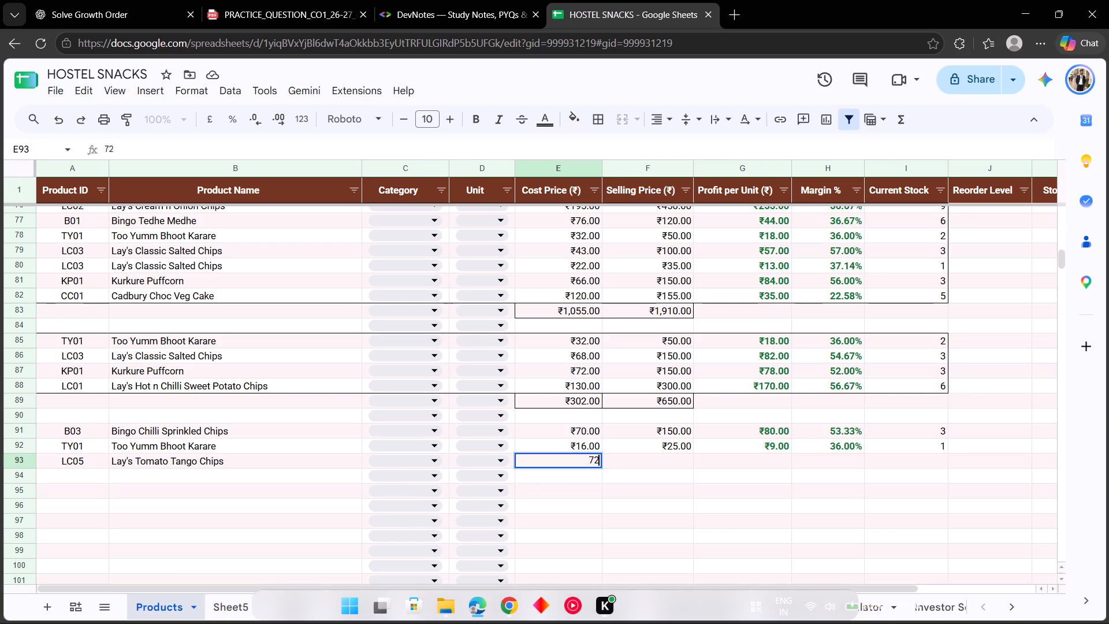
key("Tab")
type("150")
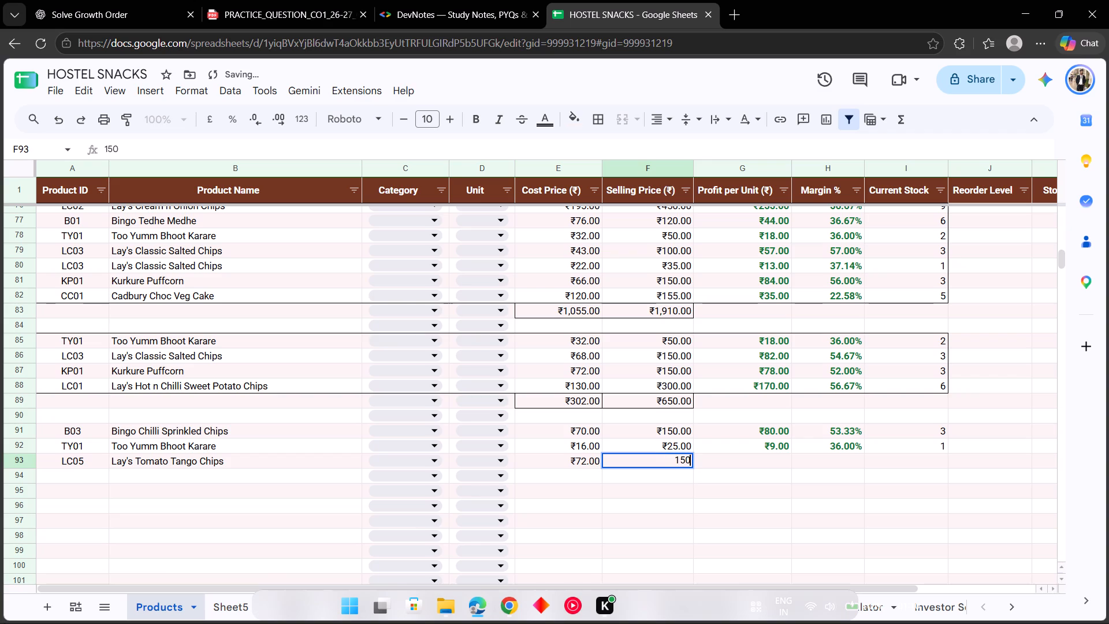
key("Tab")
key("Tab")
key("Tab")
key("3")
key("Return")
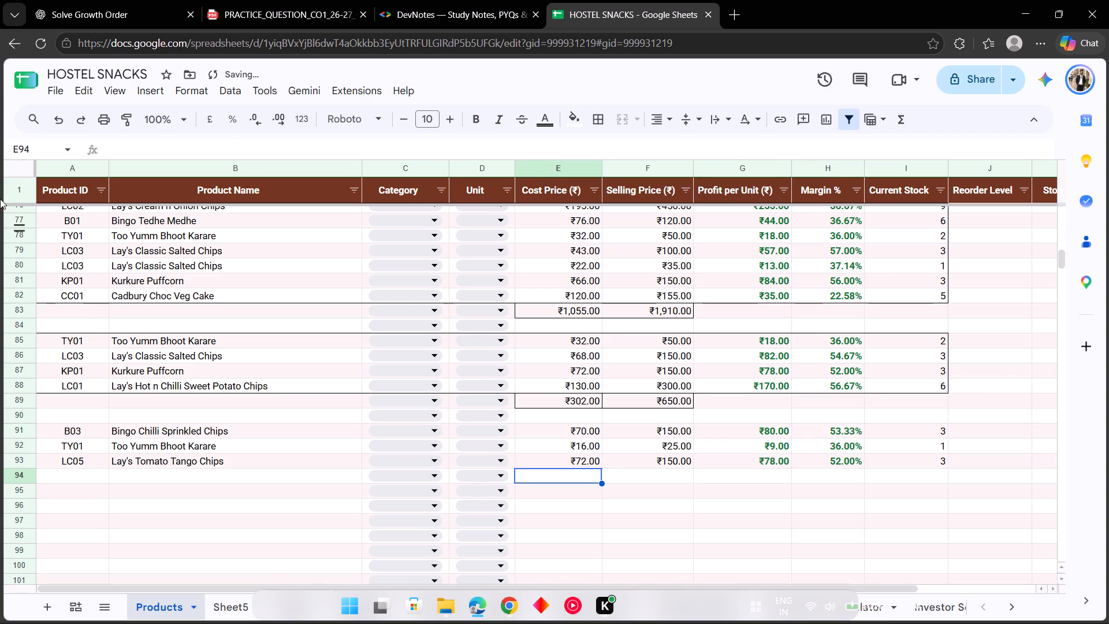
Copy the B02 Bingo Mad Angles Achari Masti ID and name from Sheet5 into row 94 of the Products sheet as values only.
left_click(73, 471)
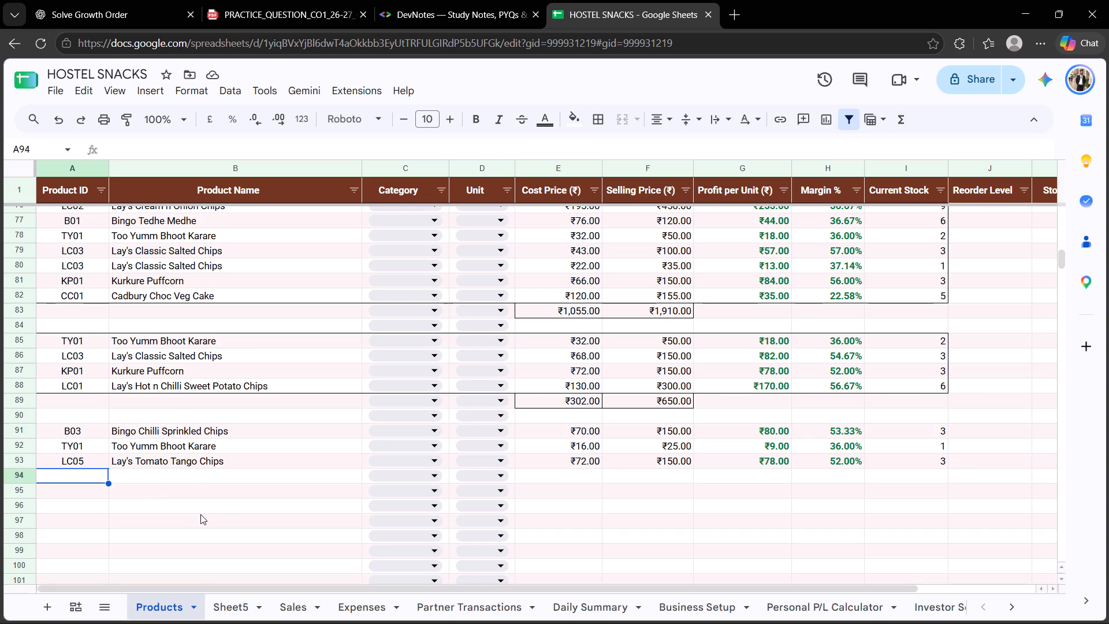
left_click(217, 598)
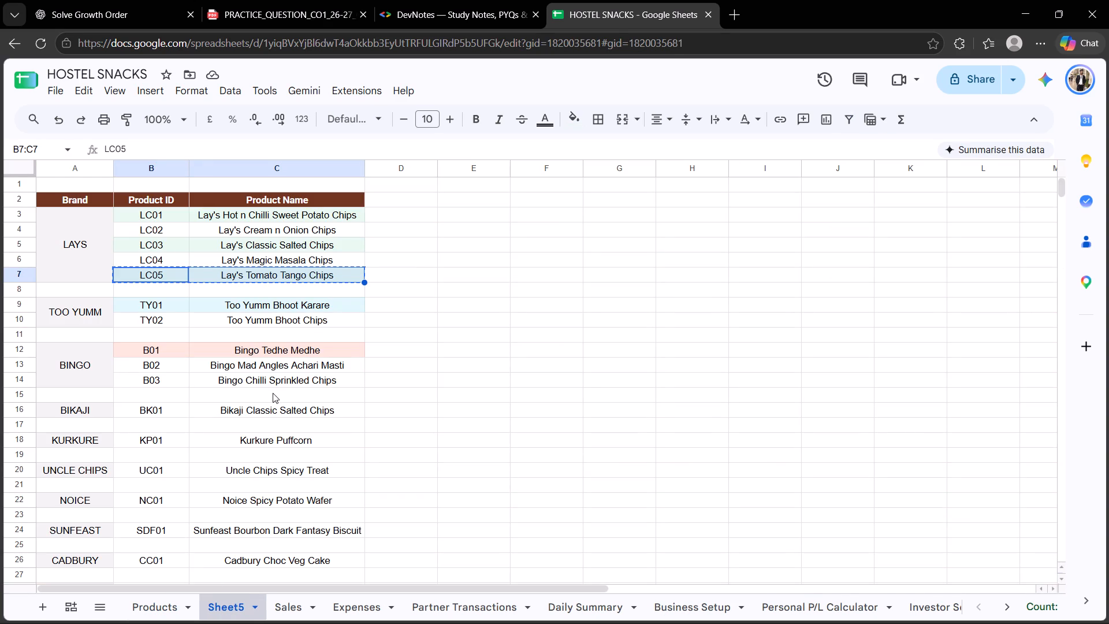
left_click_drag(176, 365, 211, 365)
key("ctrl+c")
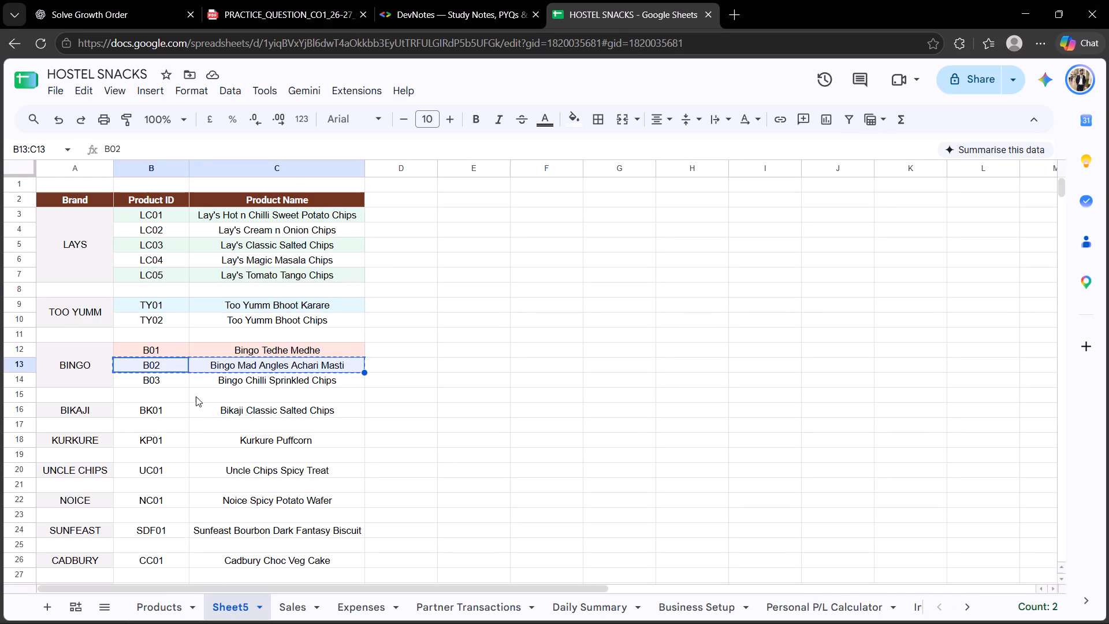
left_click(161, 597)
key("ctrl+shift+v")
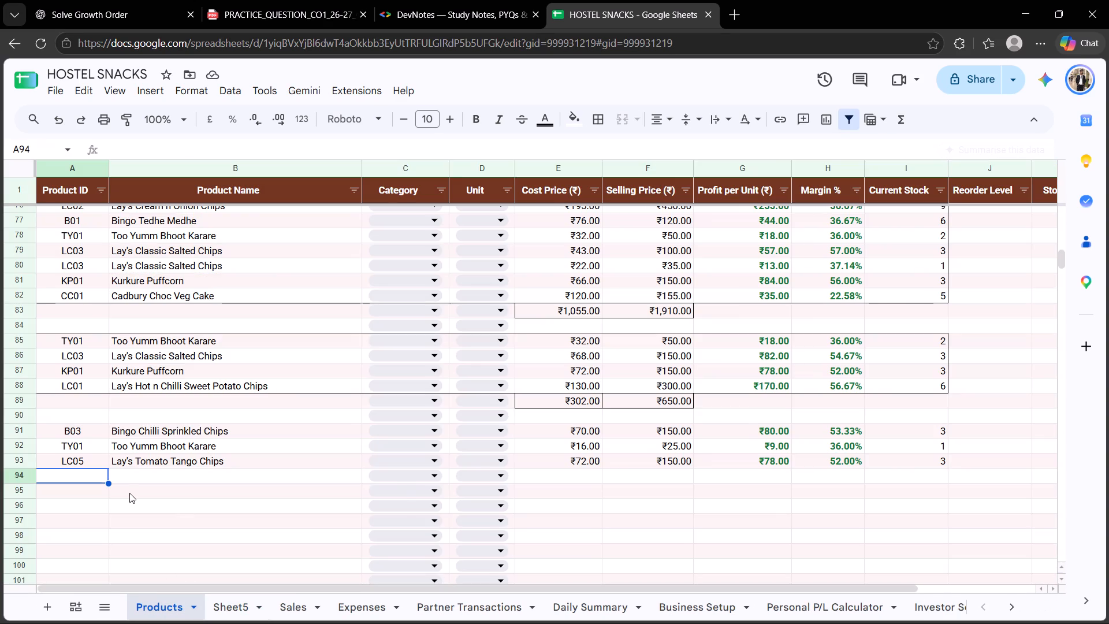
Fill in row 94 for Bingo Mad Angles Achari Masti with cost price 60.
left_click(538, 480)
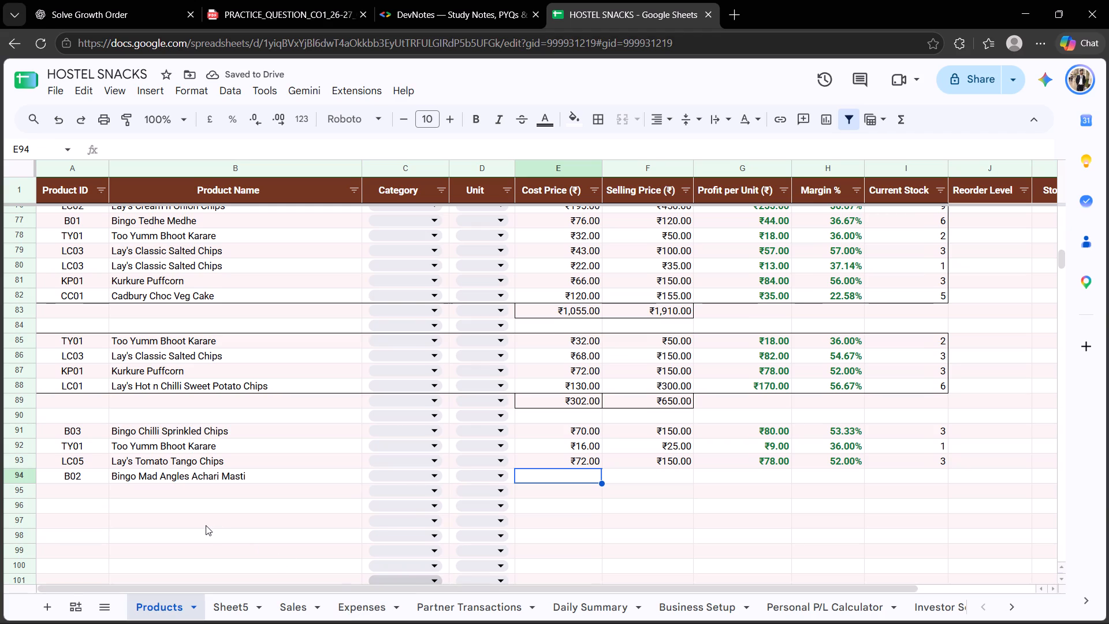
type("60")
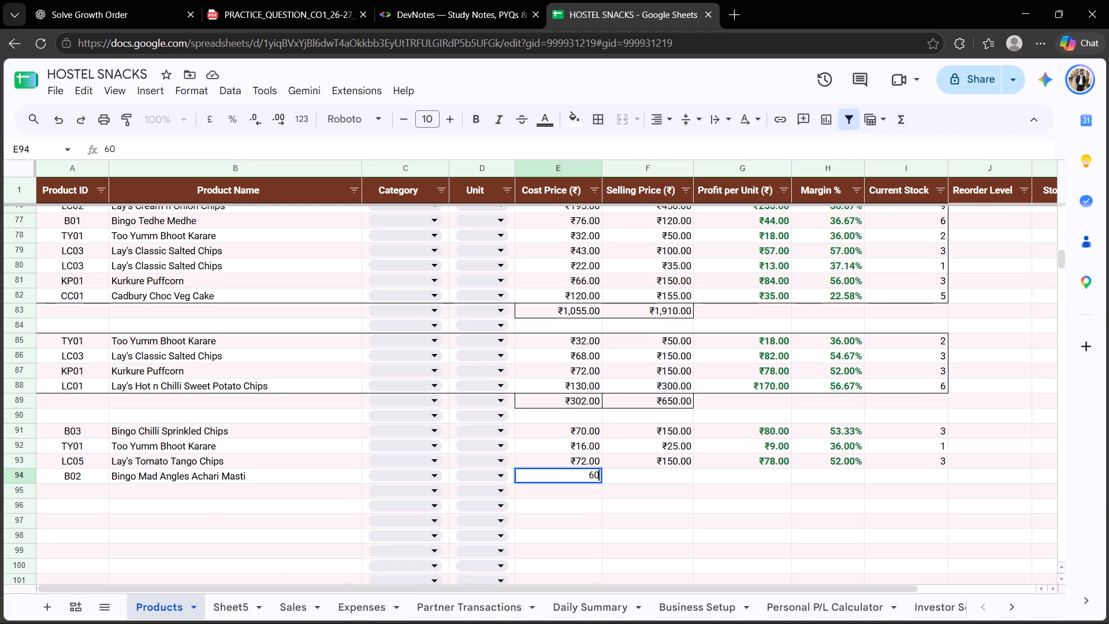
key("Tab")
key("Tab")
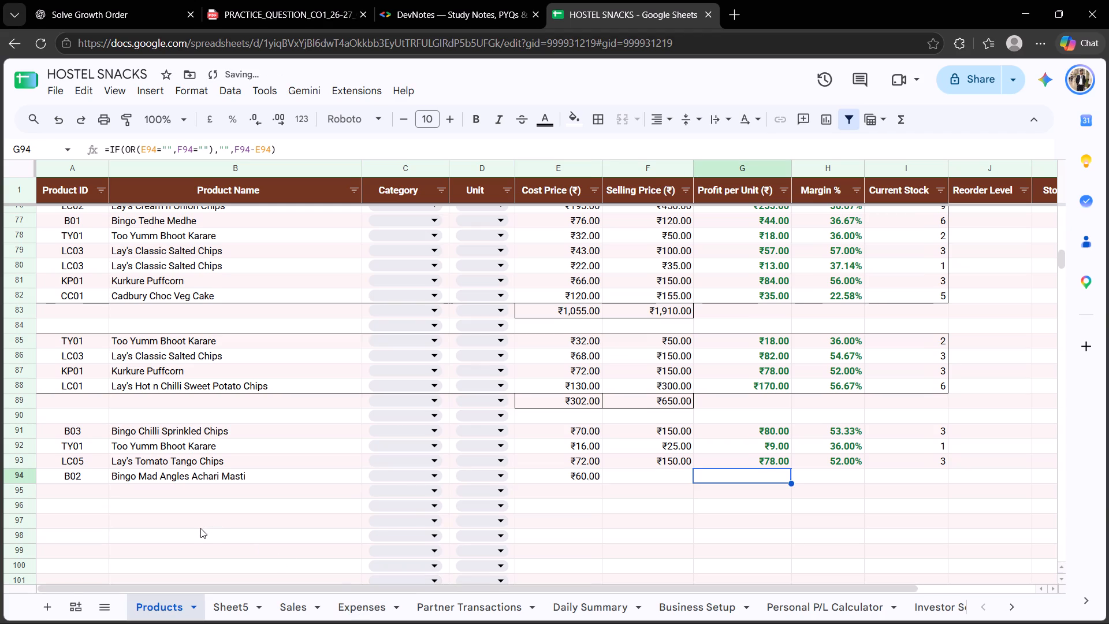
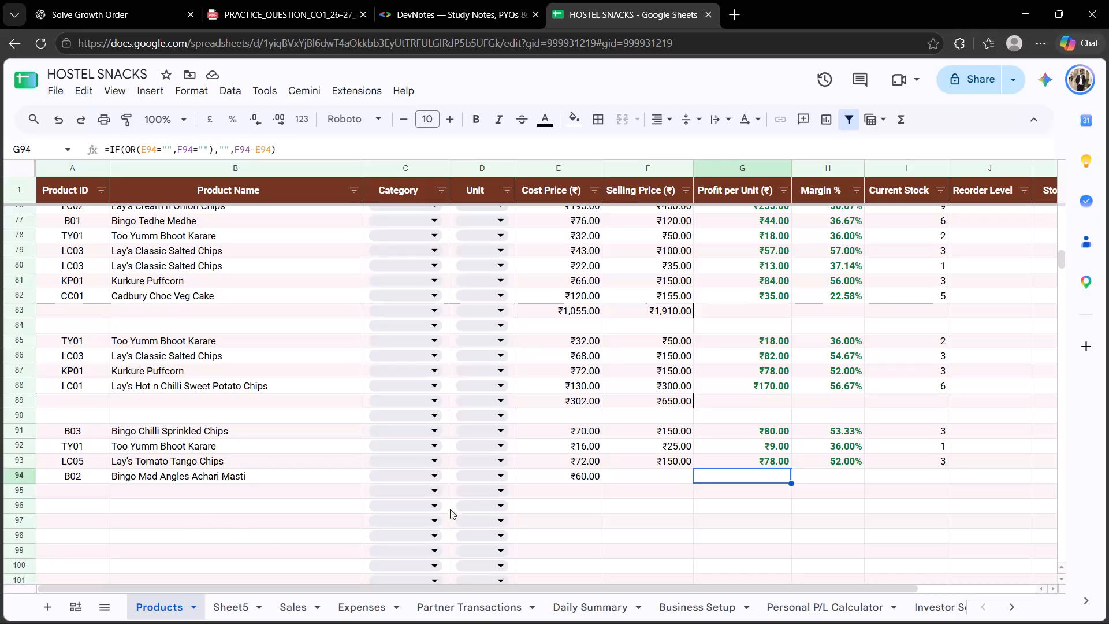
Complete row 94 for Bingo Mad Angles Achari Masti with selling price 100 and current stock 2.
left_click(686, 477)
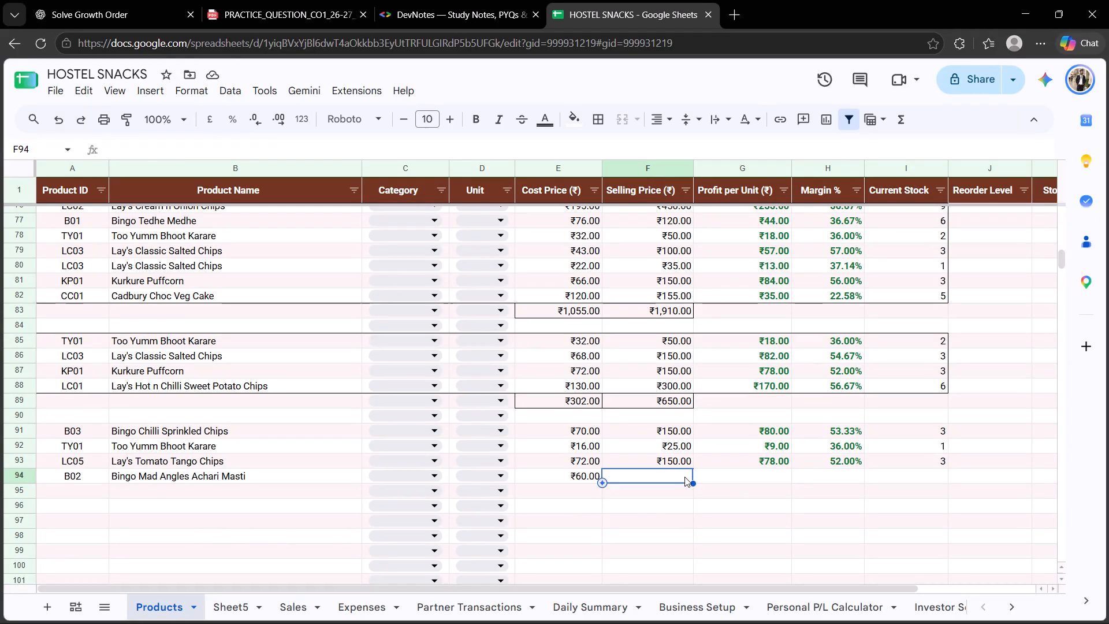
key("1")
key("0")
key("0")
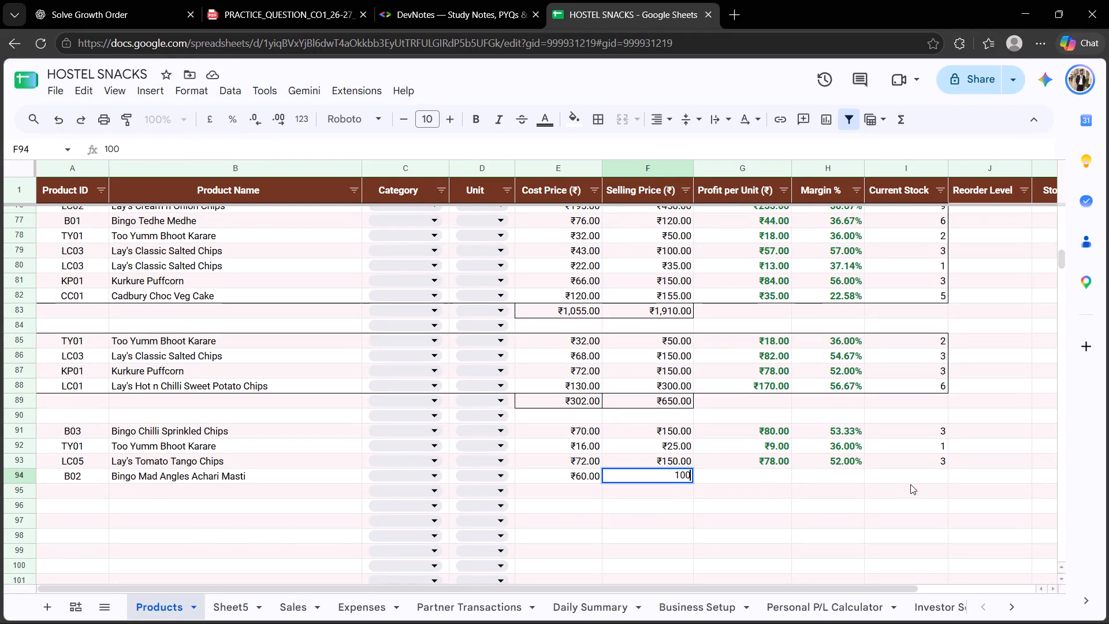
left_click(912, 484)
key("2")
key("Return")
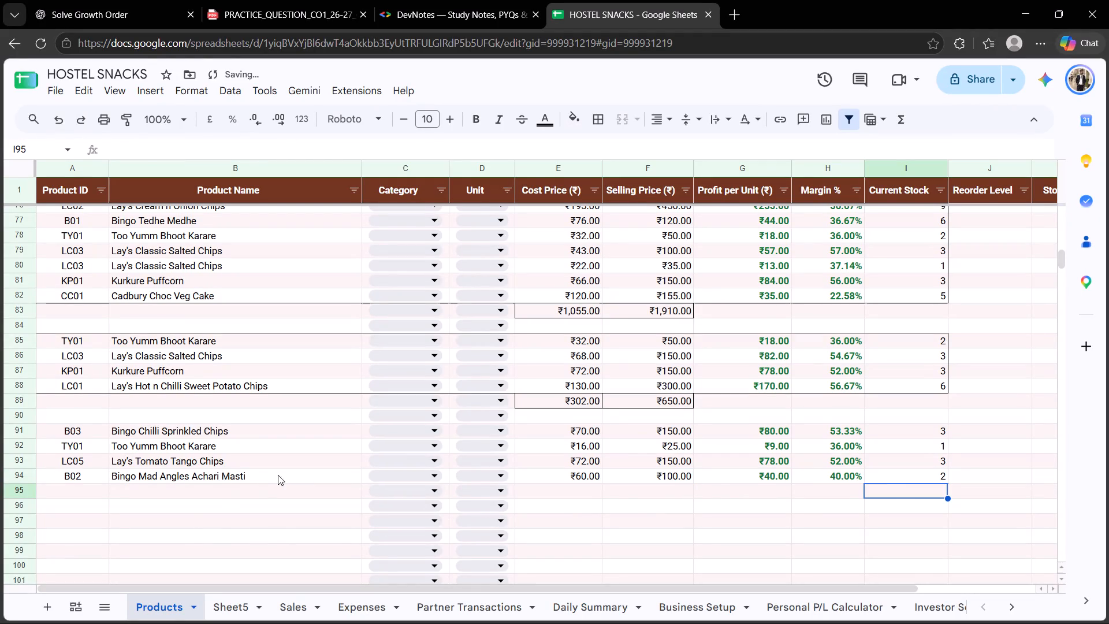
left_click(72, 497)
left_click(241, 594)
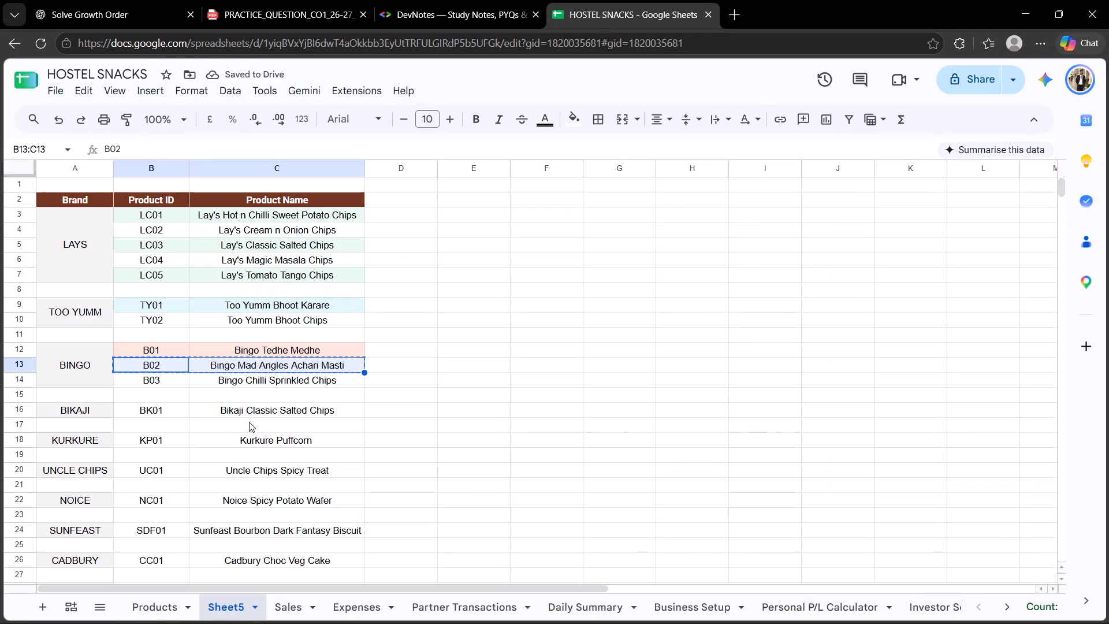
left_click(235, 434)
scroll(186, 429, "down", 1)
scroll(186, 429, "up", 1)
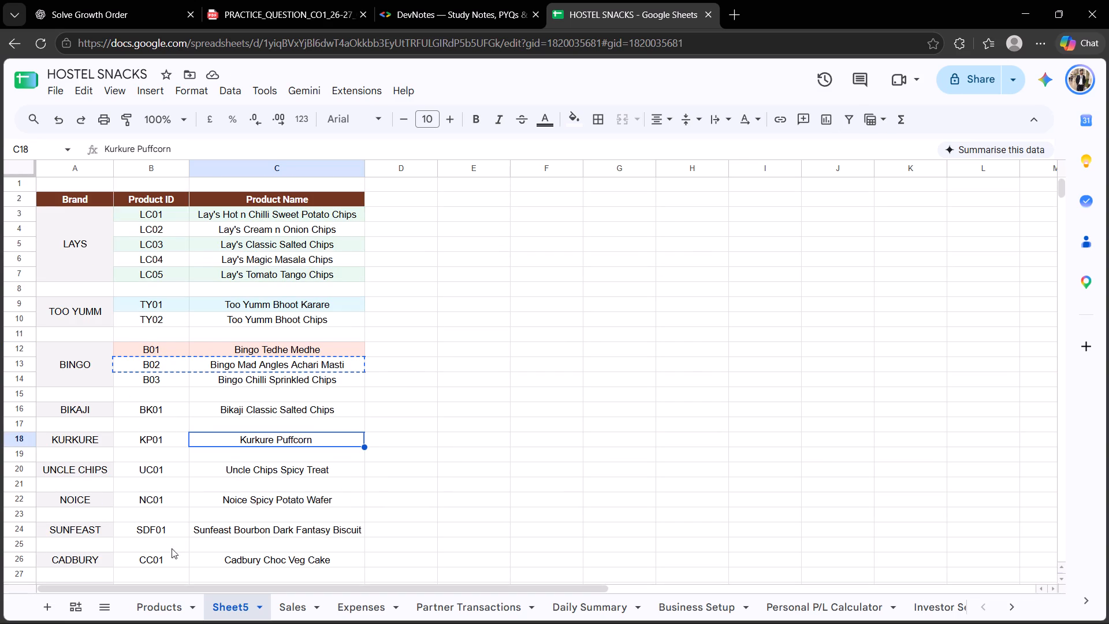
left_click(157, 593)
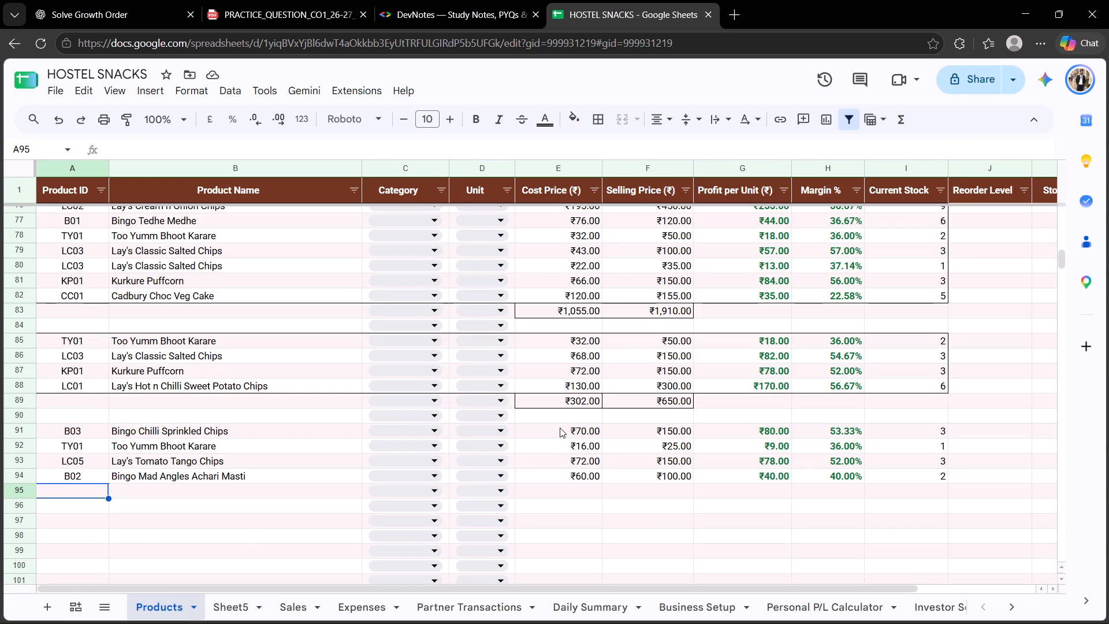
Change row 93 for Lay's Tomato Tango Chips to cost price 144, selling price 300 and current stock 6.
left_click(570, 460)
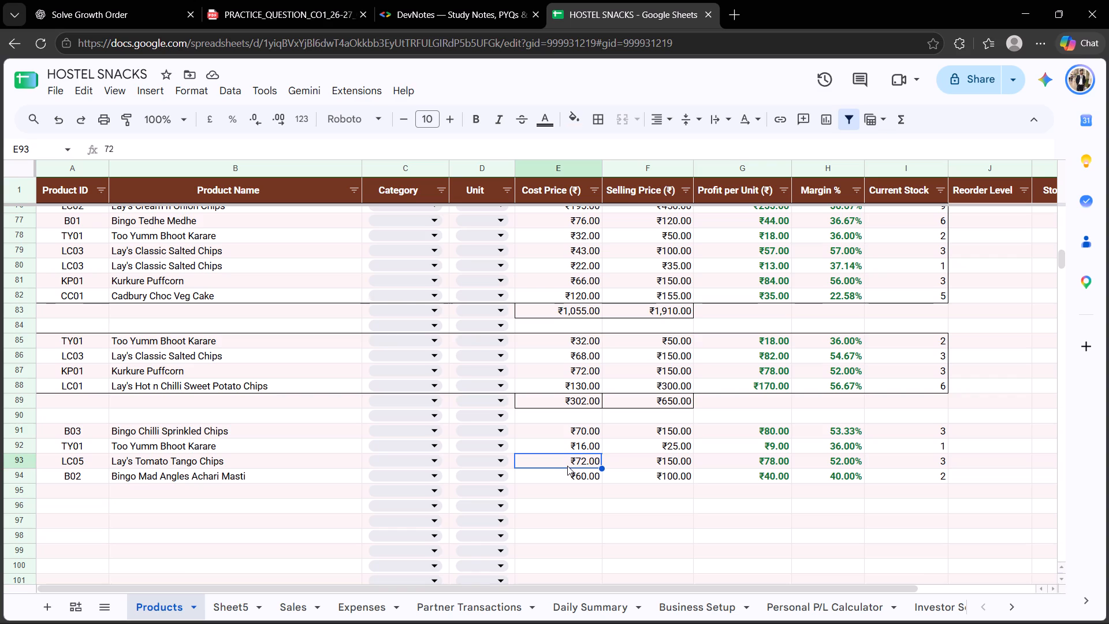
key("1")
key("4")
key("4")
left_click(654, 456)
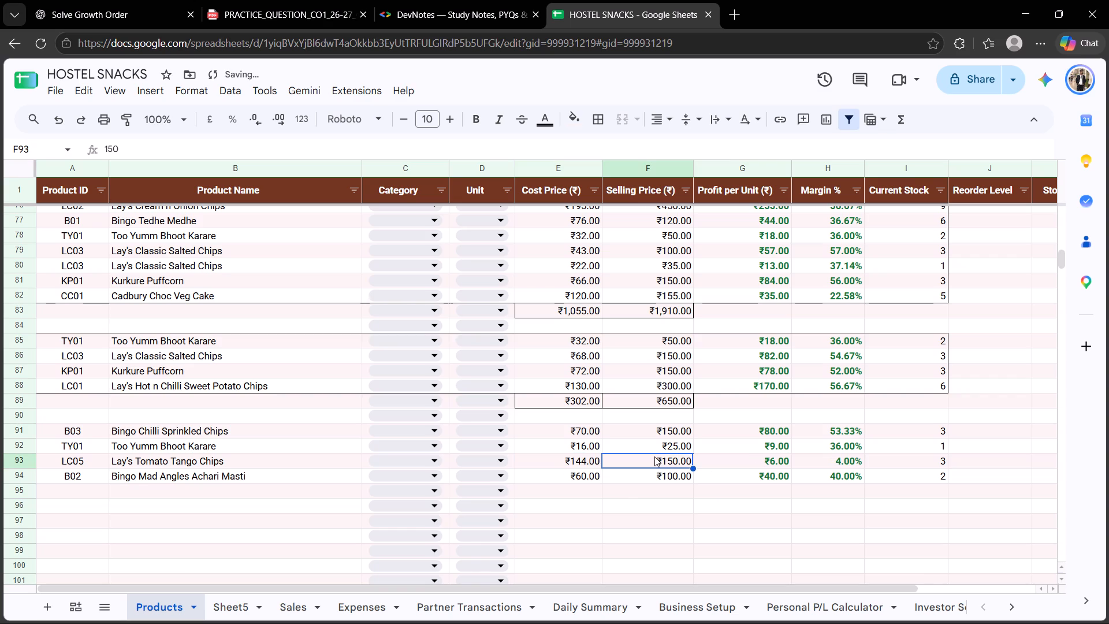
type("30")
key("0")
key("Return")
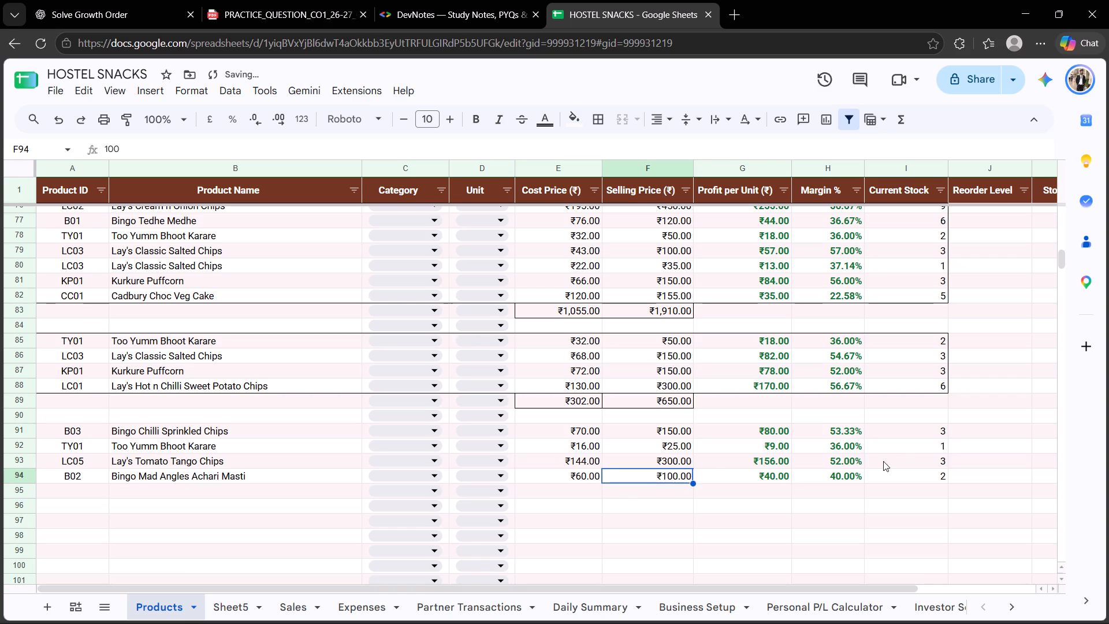
left_click(899, 464)
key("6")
key("Return")
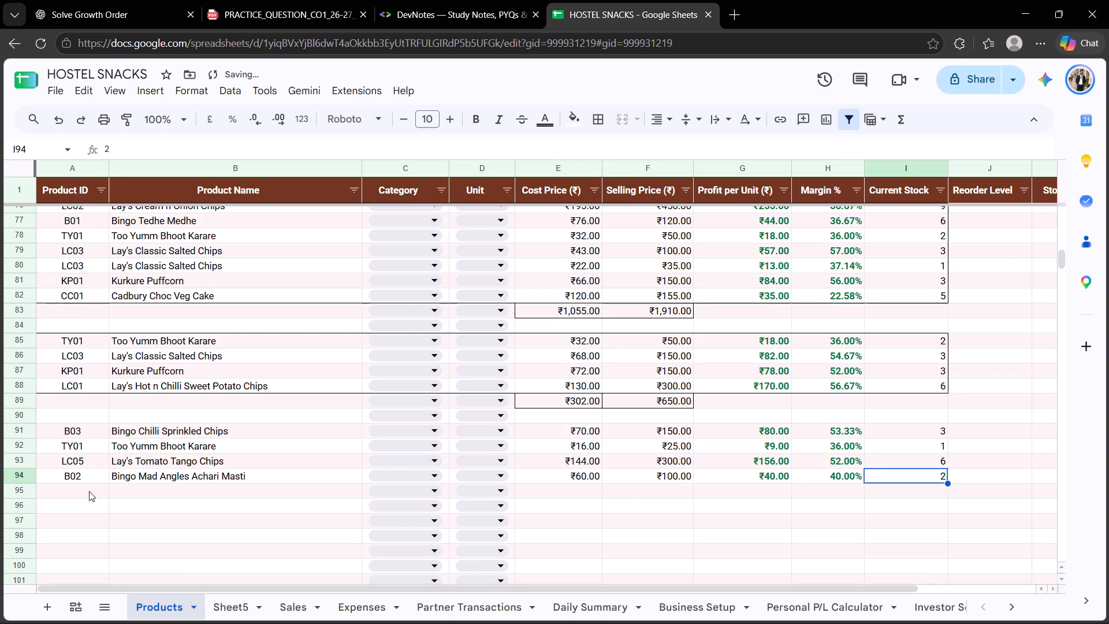
Copy the LC04 Lay's Magic Masala Chips ID and name from Sheet5 into row 95 of the Products sheet as values only.
left_click(83, 488)
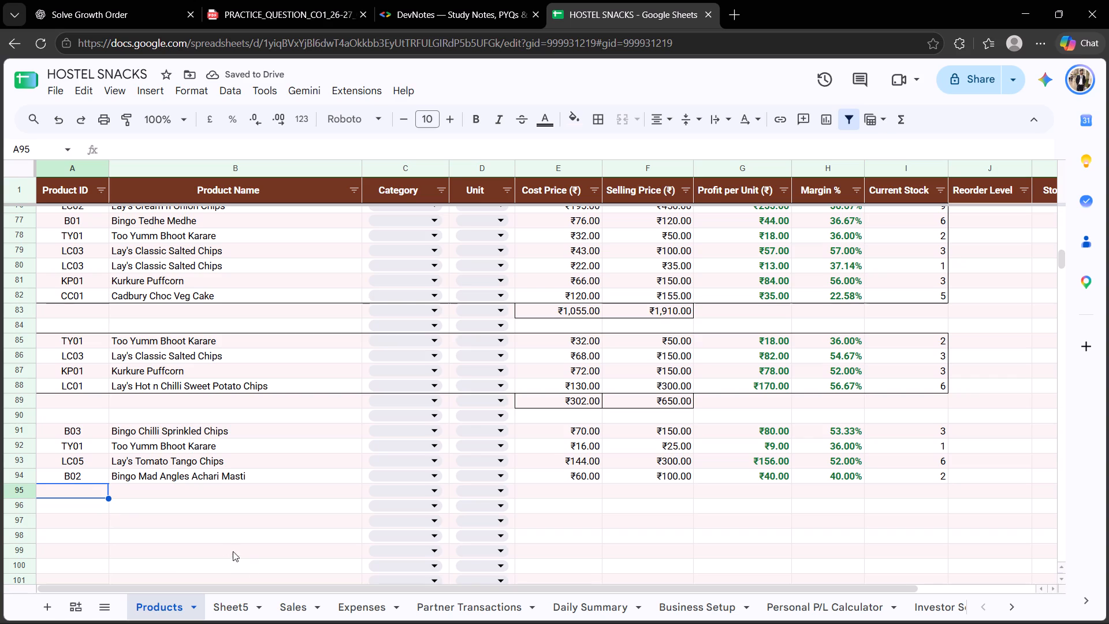
left_click(241, 601)
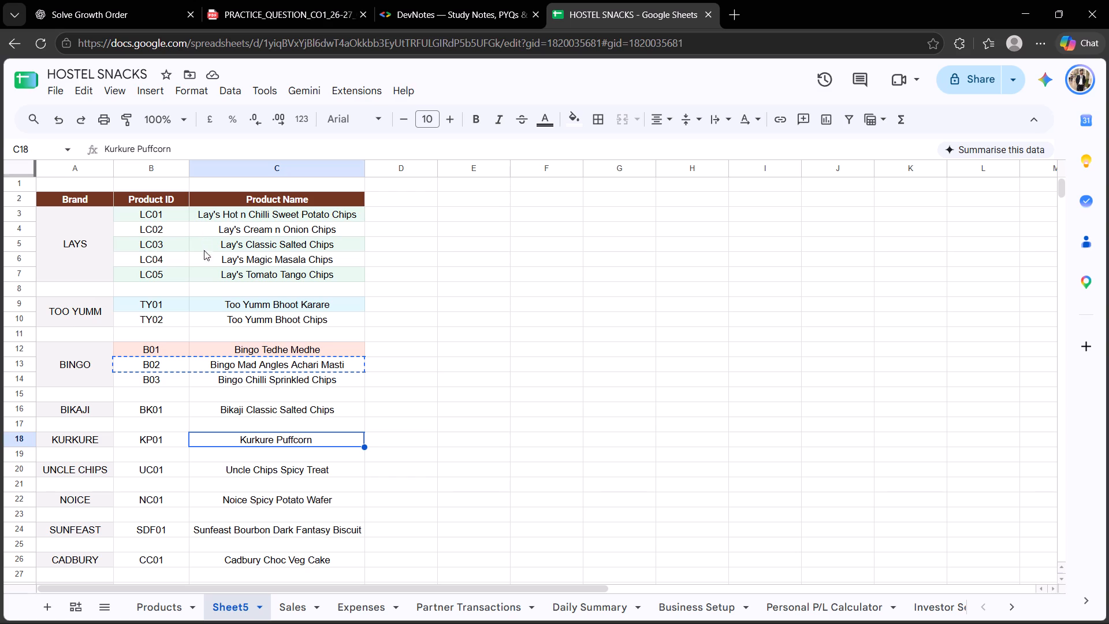
left_click_drag(175, 259, 208, 257)
key("ctrl+c")
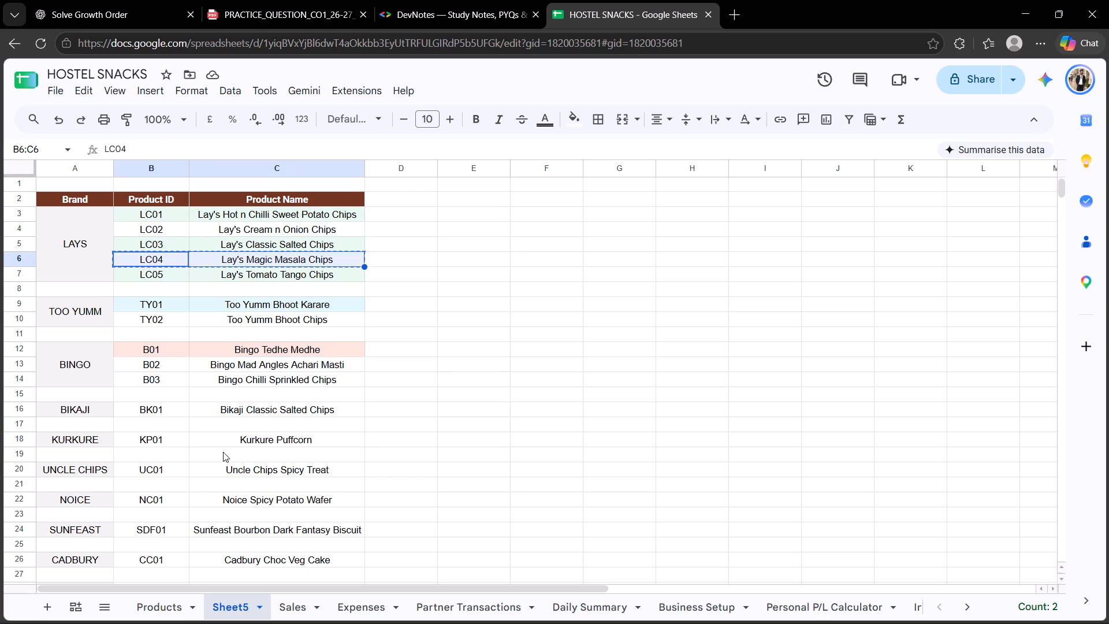
left_click(170, 610)
key("ctrl+shift+v")
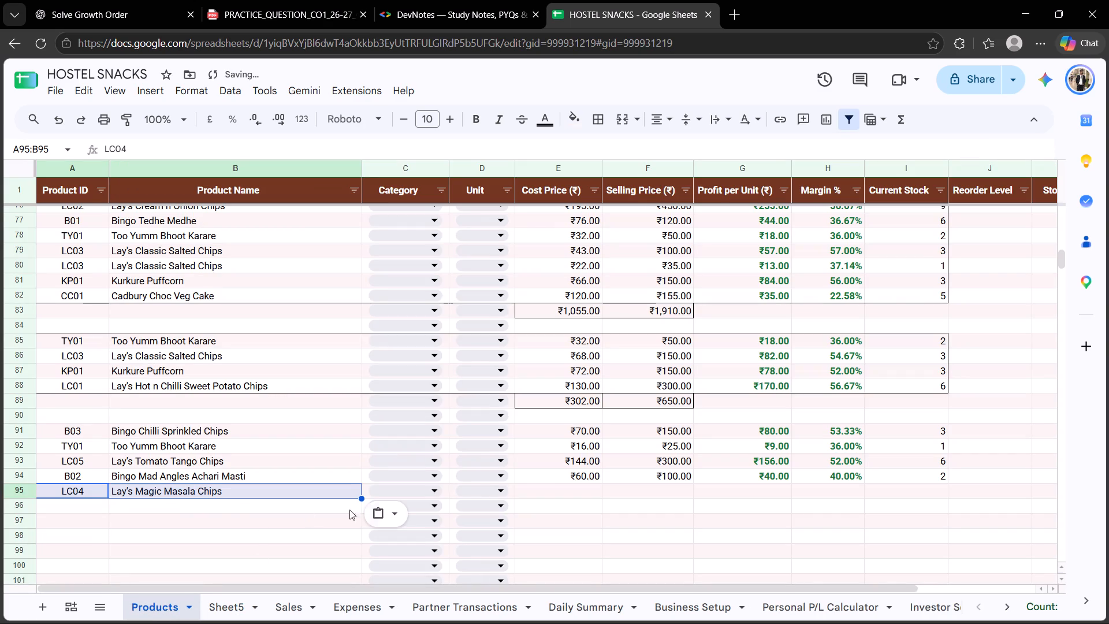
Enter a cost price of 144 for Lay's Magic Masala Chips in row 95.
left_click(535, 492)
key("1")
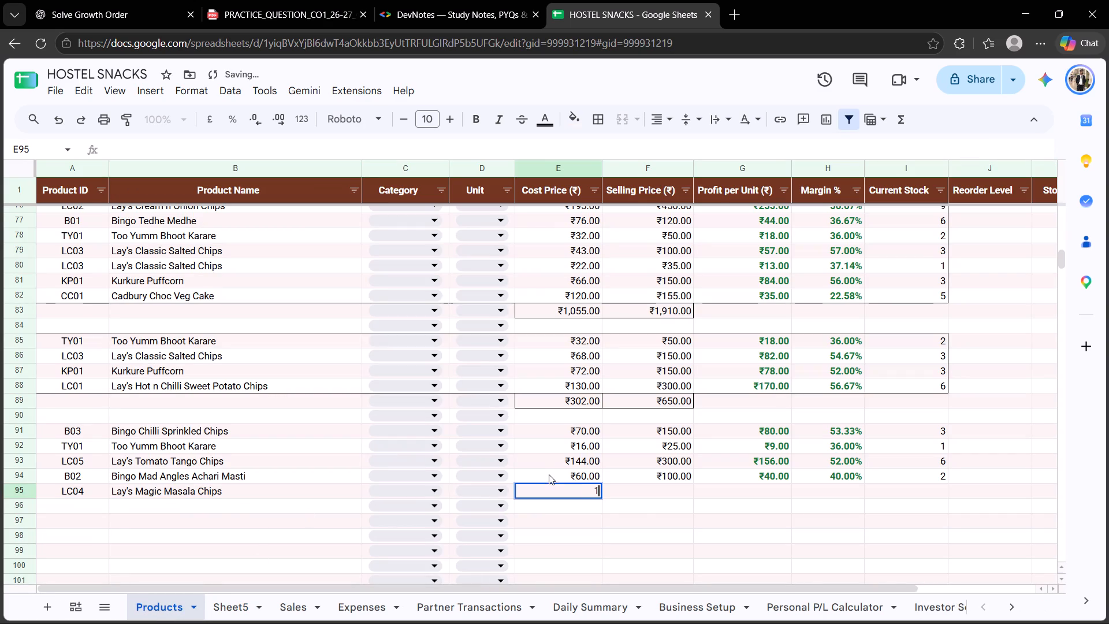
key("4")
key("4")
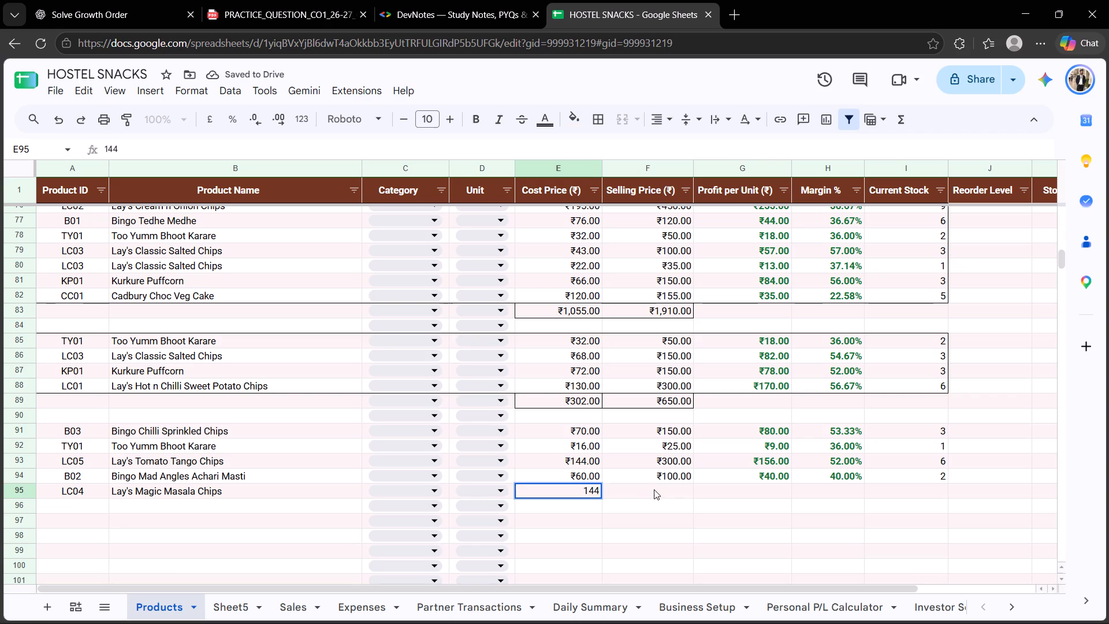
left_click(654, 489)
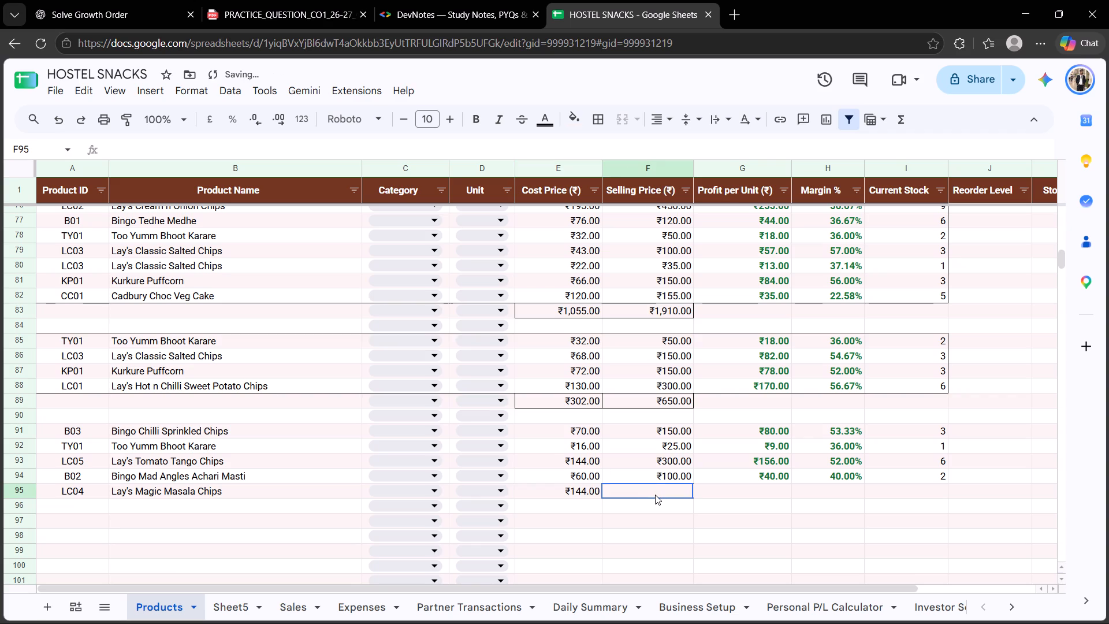
Set row 95 for Lay's Magic Masala Chips to cost price 146, selling price 300 and current stock 6.
left_click(573, 492)
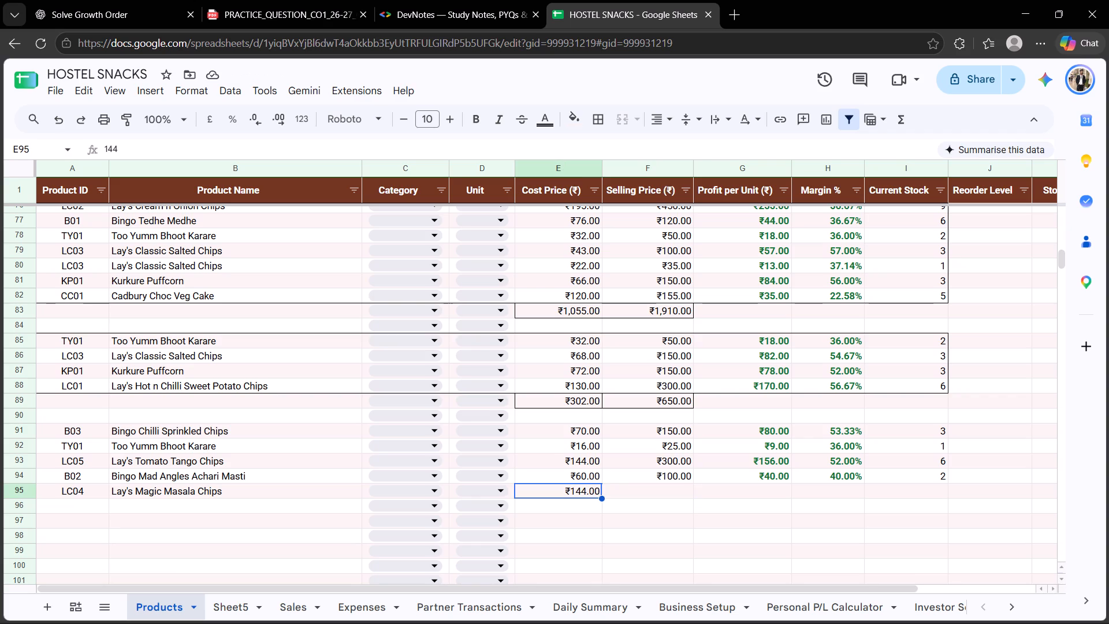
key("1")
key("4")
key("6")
left_click(643, 482)
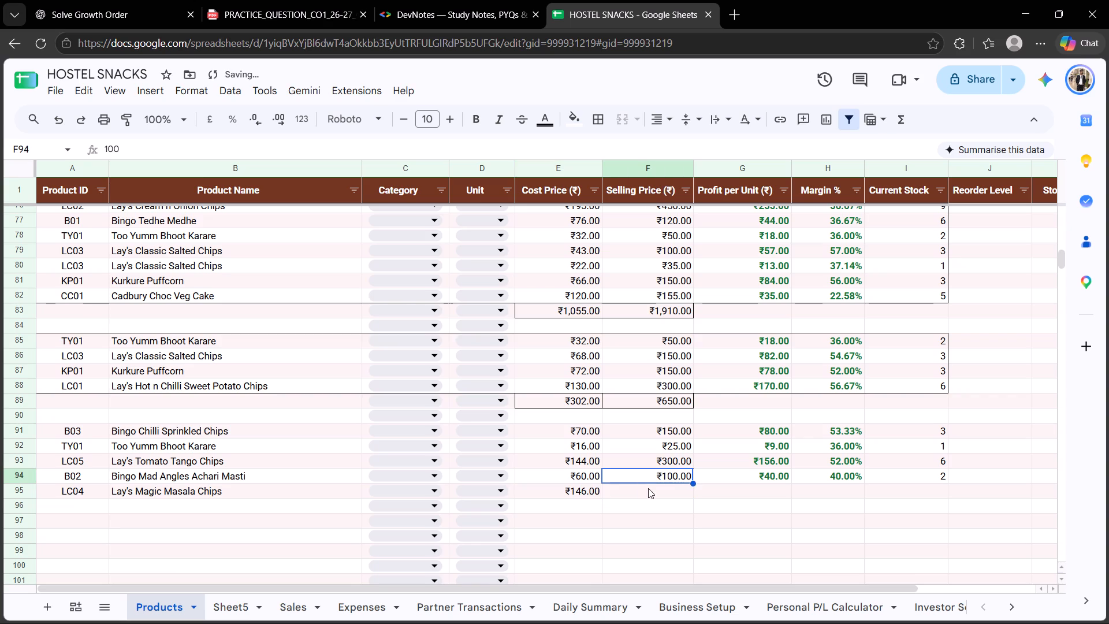
left_click(648, 491)
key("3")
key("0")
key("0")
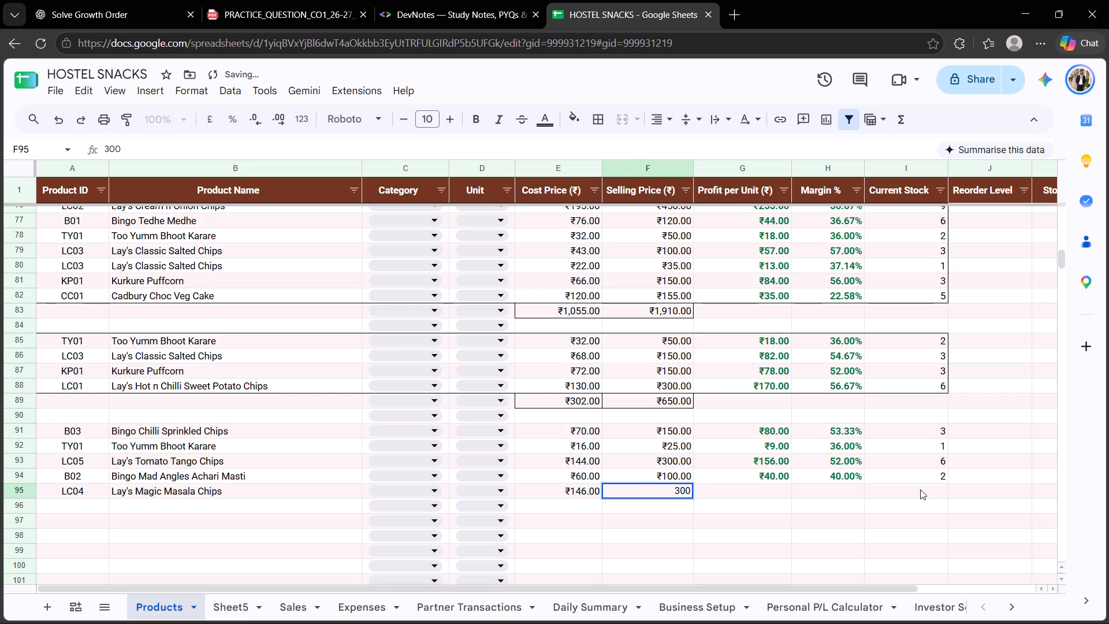
left_click(920, 489)
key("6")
key("Return")
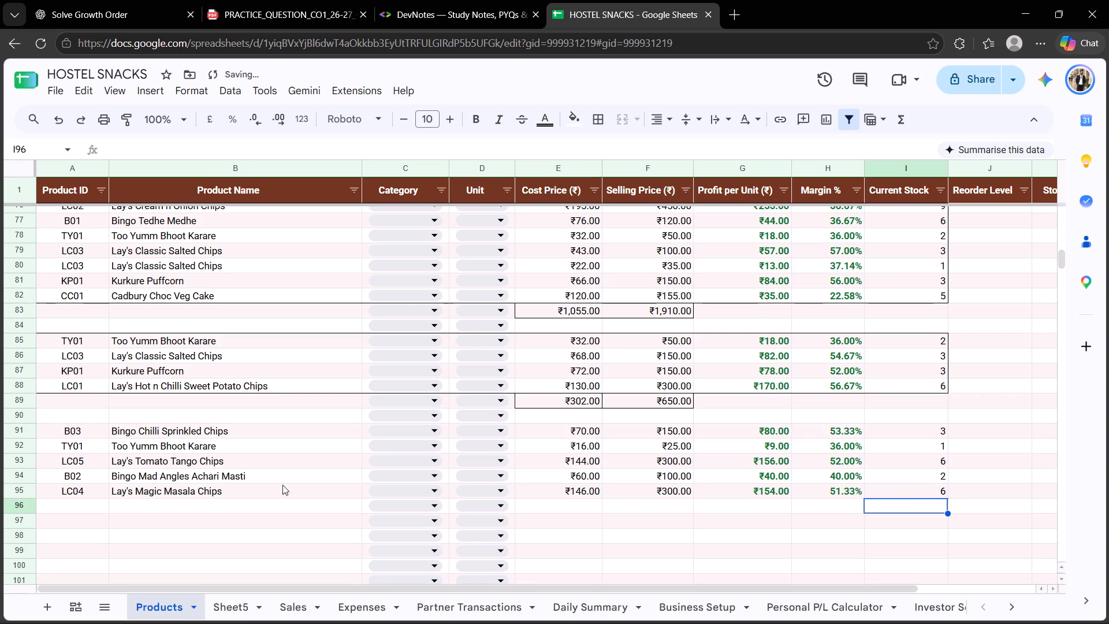
Copy the B01 Bingo Tedhe Medhe ID and name from Sheet5 into row 96 of the Products sheet as values only.
left_click(77, 499)
left_click(79, 510)
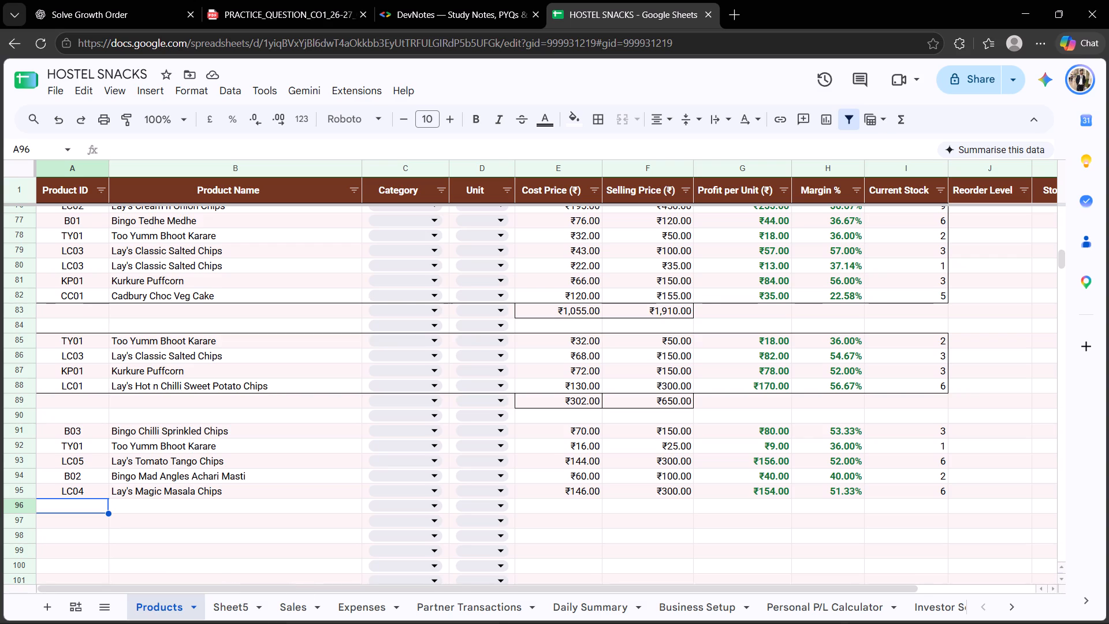
left_click(229, 595)
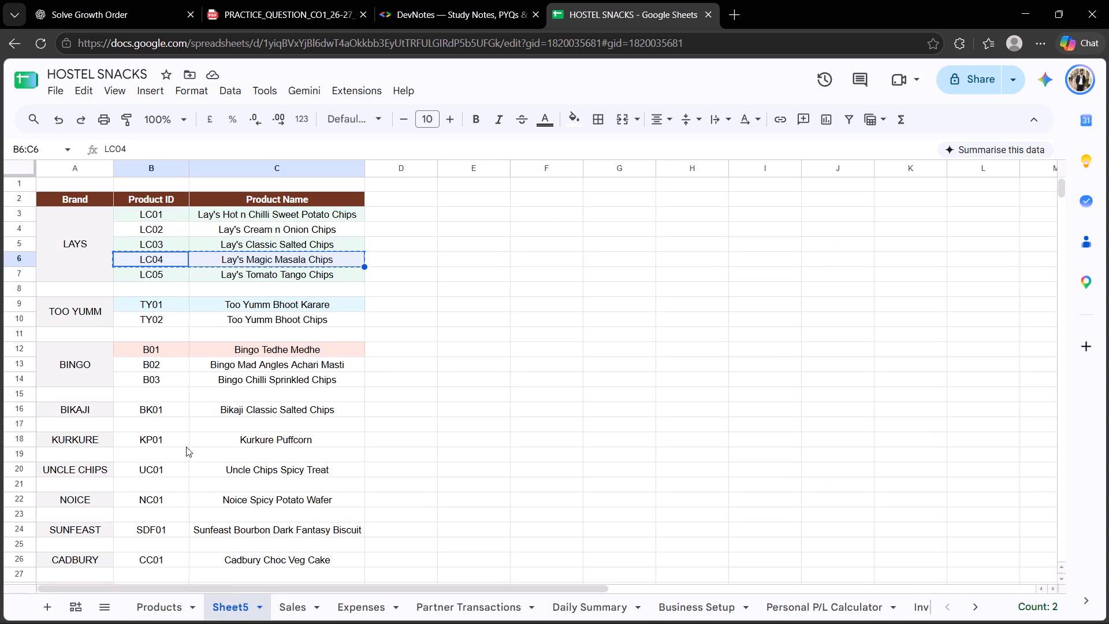
left_click_drag(136, 355, 192, 351)
key("ctrl+c")
left_click(152, 599)
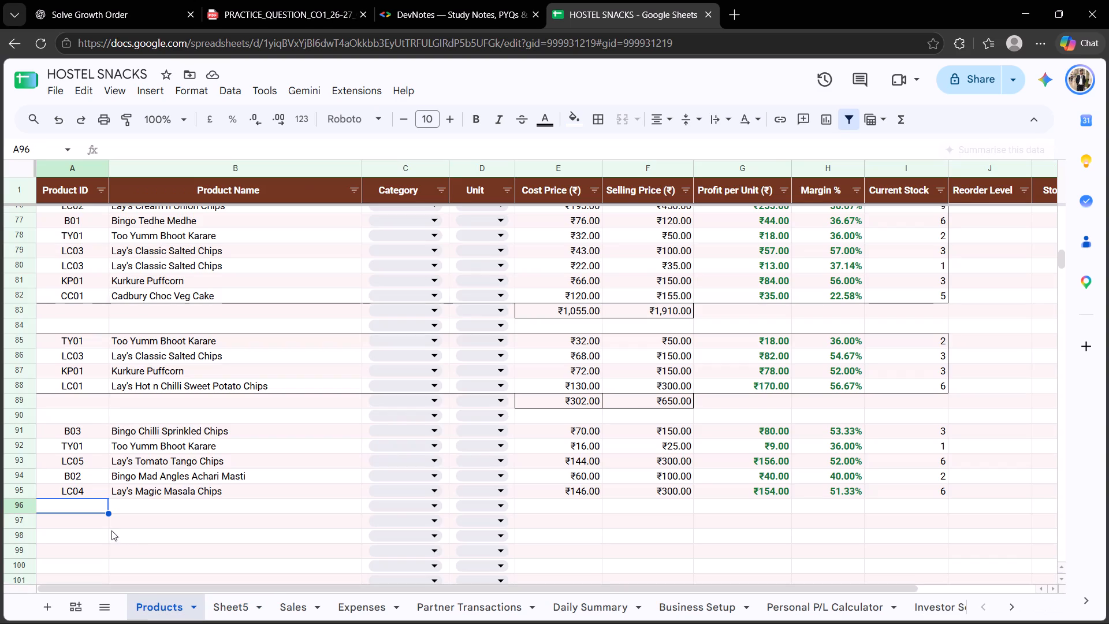
key("ctrl+shift+v")
Fill in row 96 for Bingo Tedhe Medhe with cost price 39, selling price 60 and current stock 3.
left_click(567, 512)
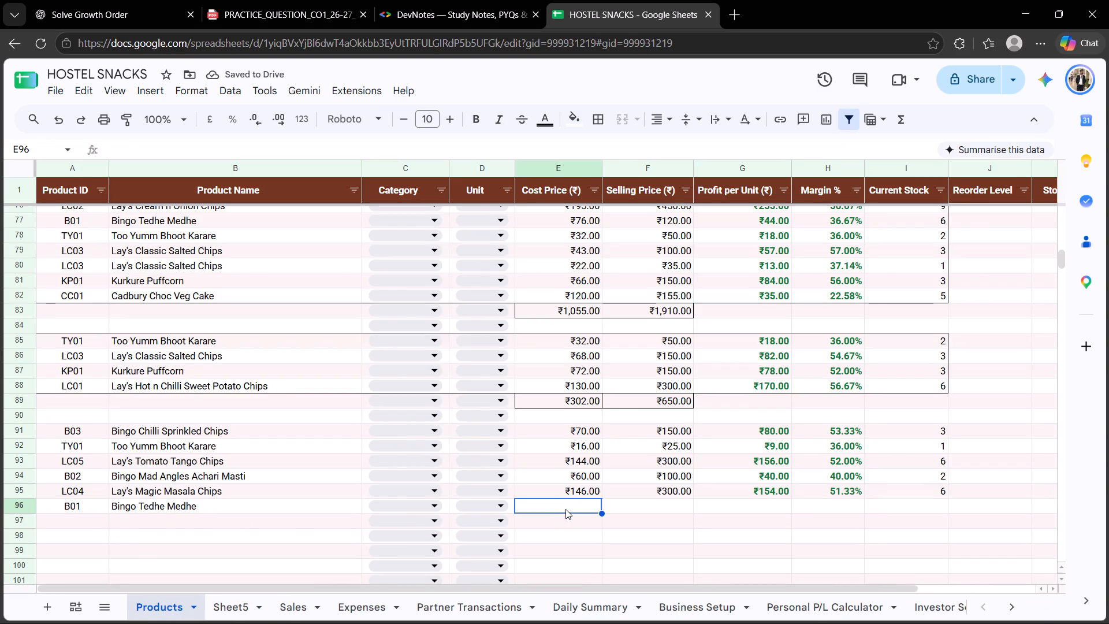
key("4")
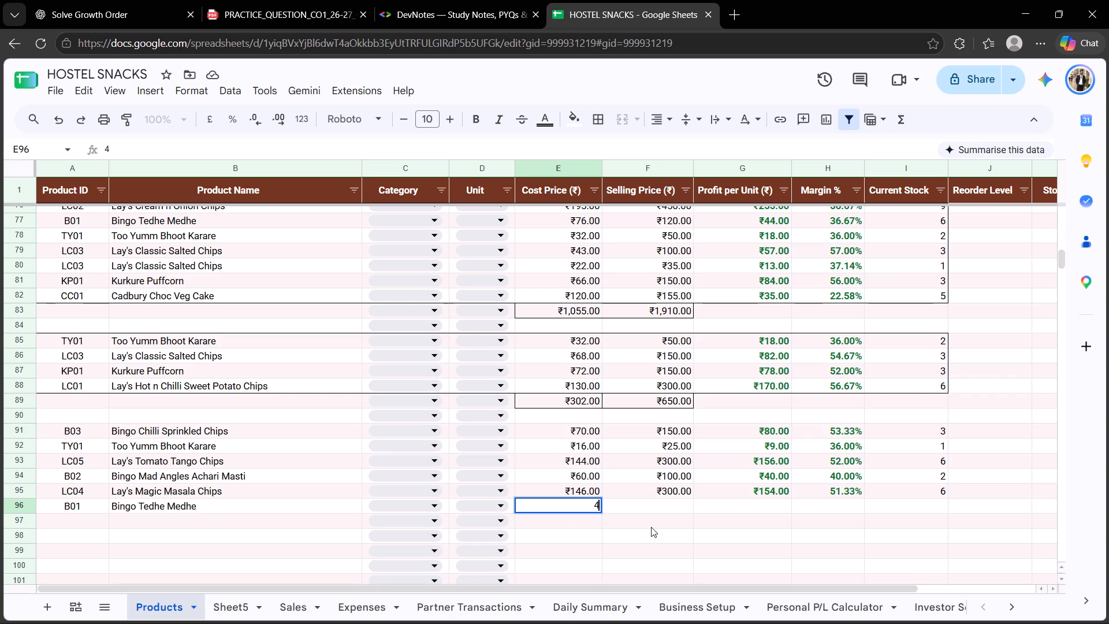
key("BackSpace")
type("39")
left_click(657, 508)
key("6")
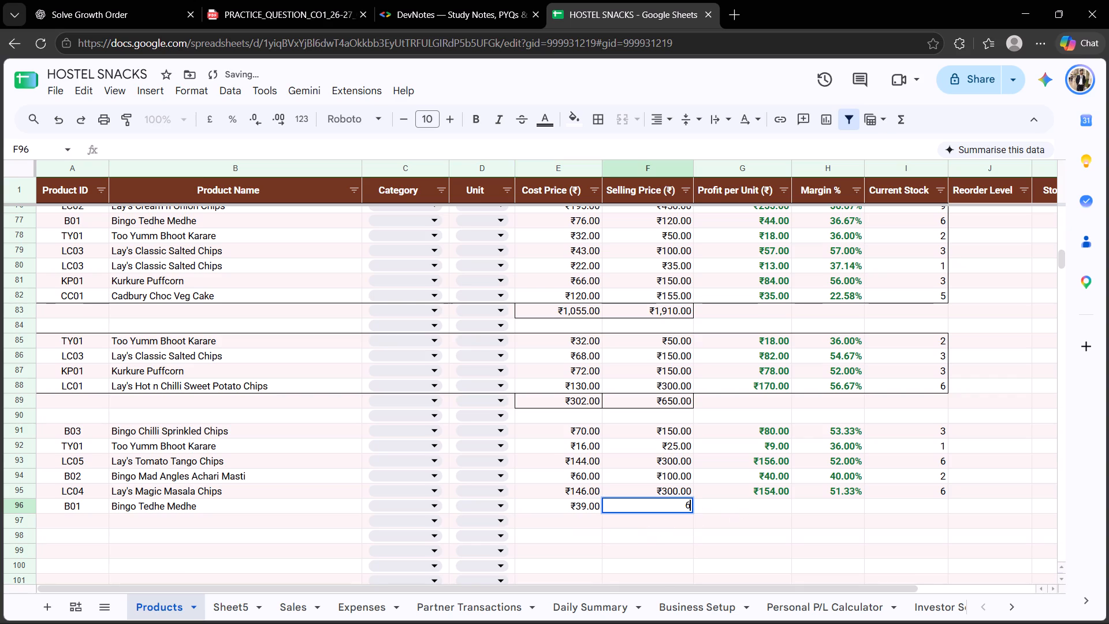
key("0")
left_click(933, 504)
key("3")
key("Return")
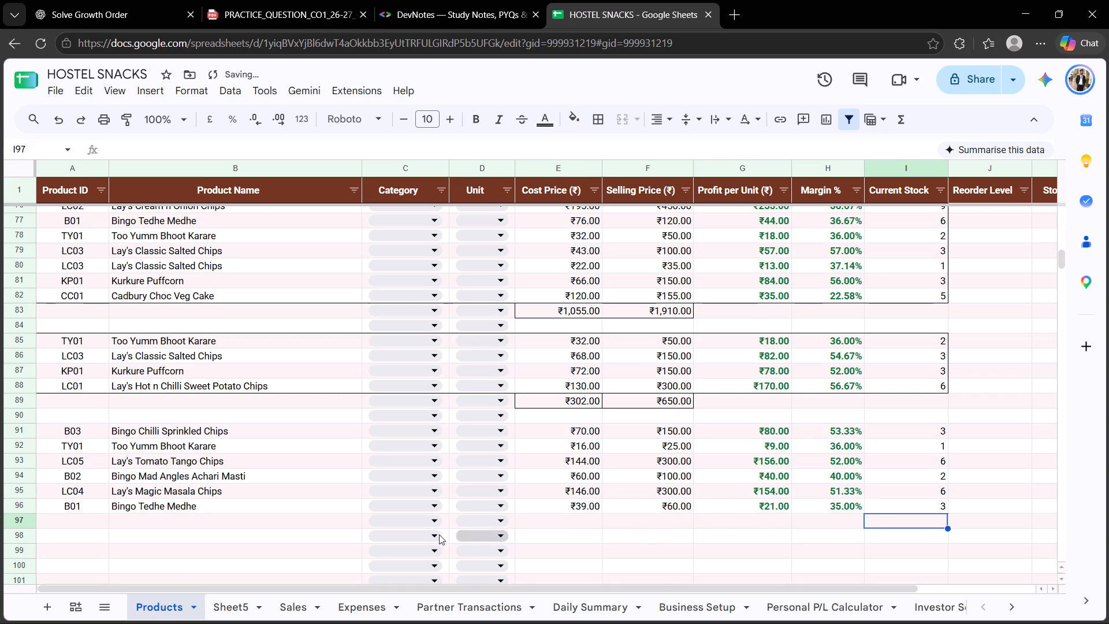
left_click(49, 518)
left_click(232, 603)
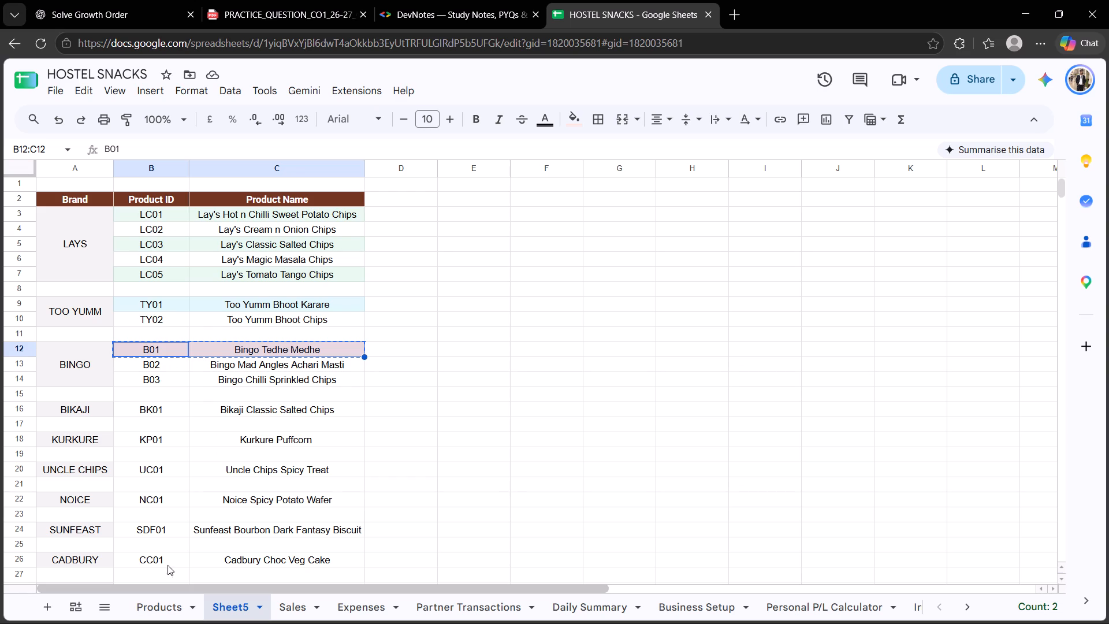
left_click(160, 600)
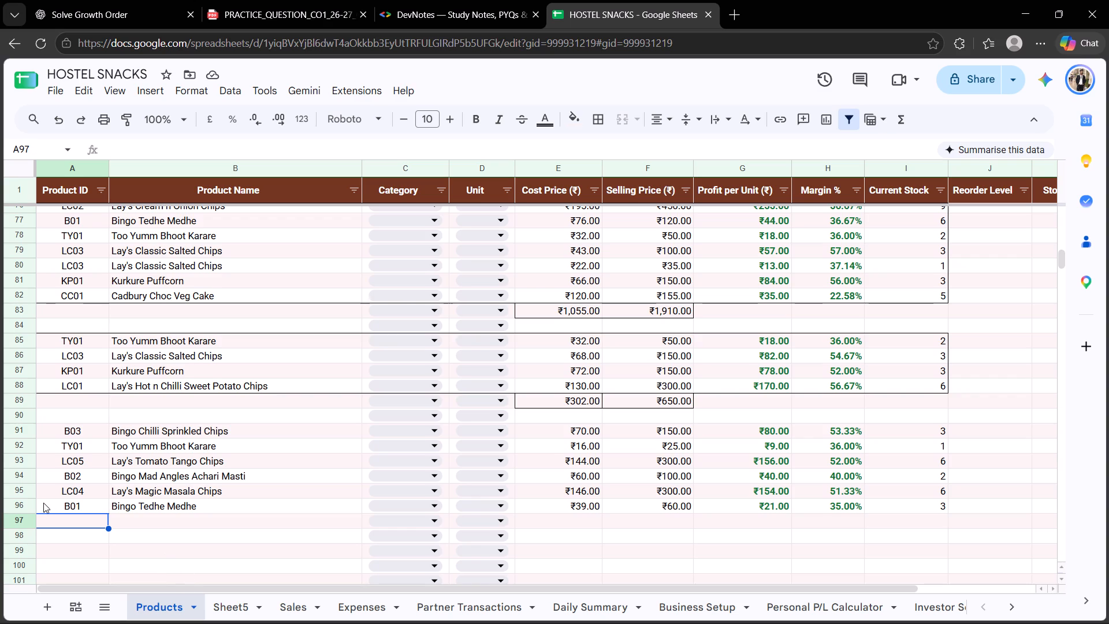
Enter Too Yumm Noodle Masala Kurkure as the product name in row 97 of the Products sheet.
scroll(108, 473, "down", 1)
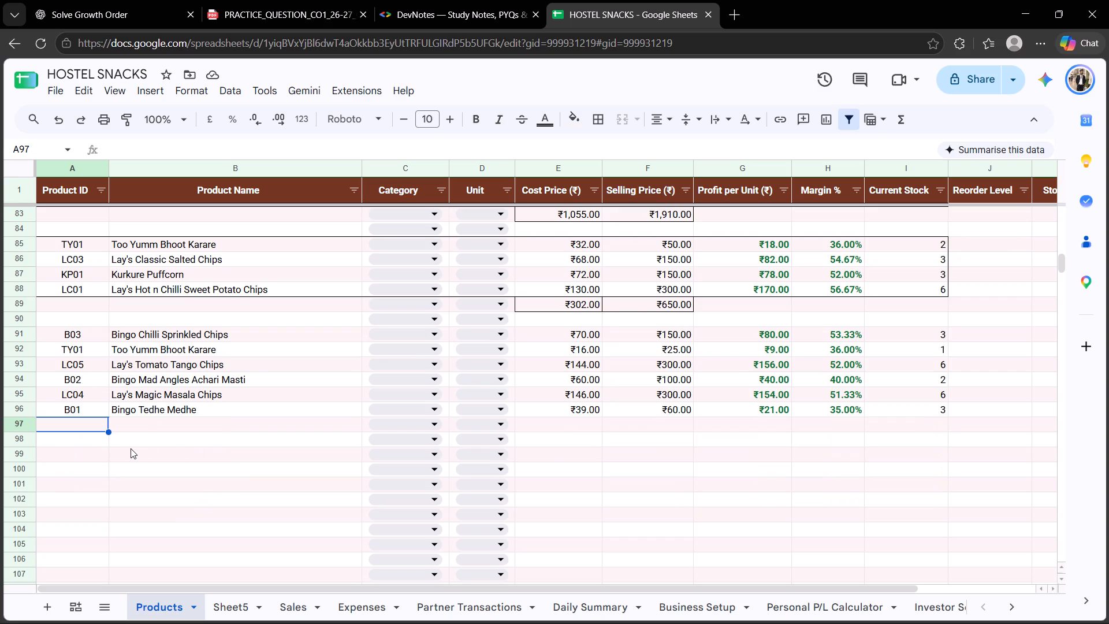
left_click(144, 420)
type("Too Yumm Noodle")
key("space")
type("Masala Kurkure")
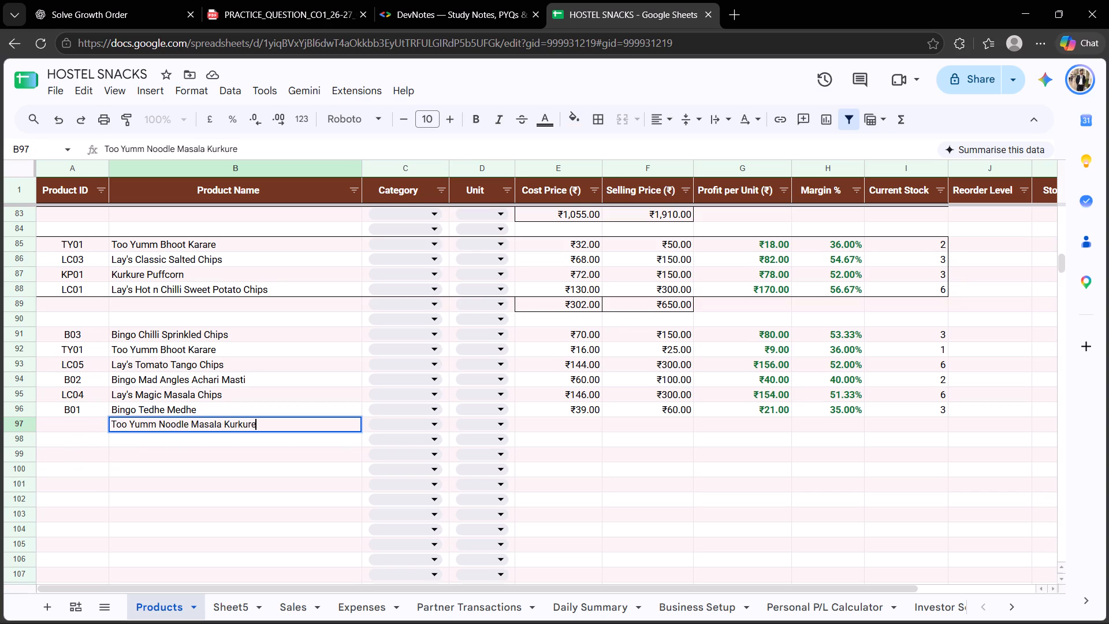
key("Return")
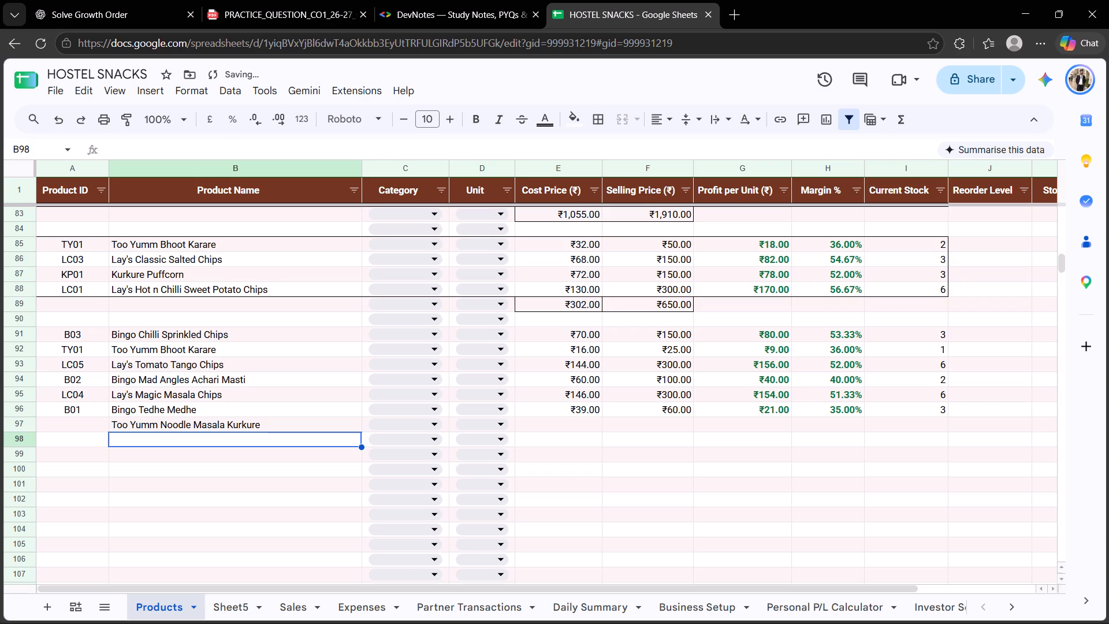
Fill in row 97 for Too Yumm Noodle Masala Kurkure with cost price 16, selling price 25 and current stock 1.
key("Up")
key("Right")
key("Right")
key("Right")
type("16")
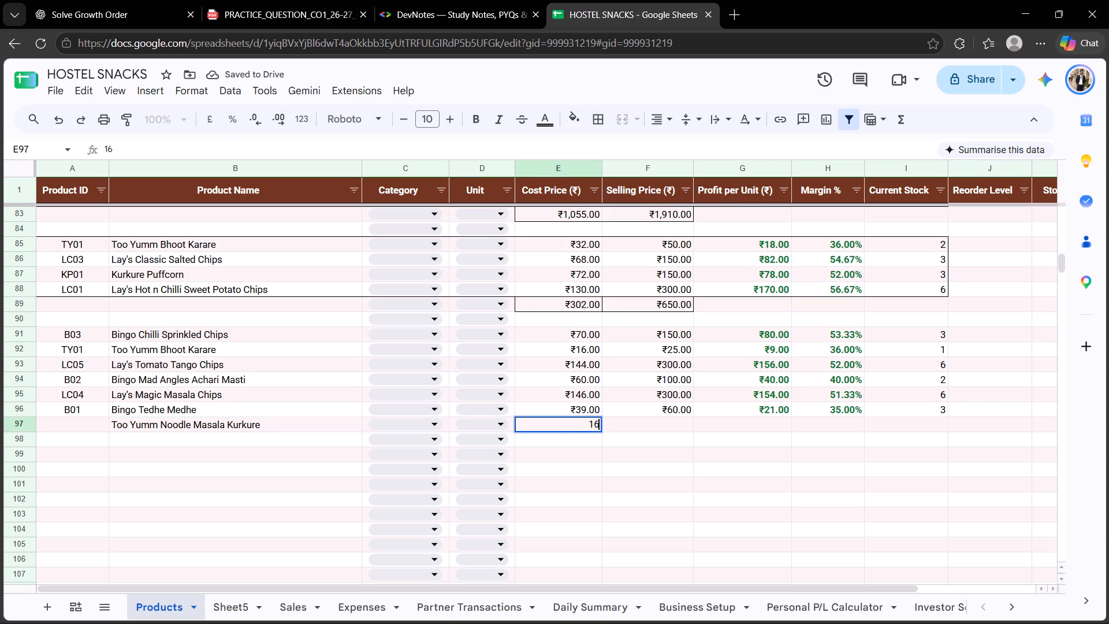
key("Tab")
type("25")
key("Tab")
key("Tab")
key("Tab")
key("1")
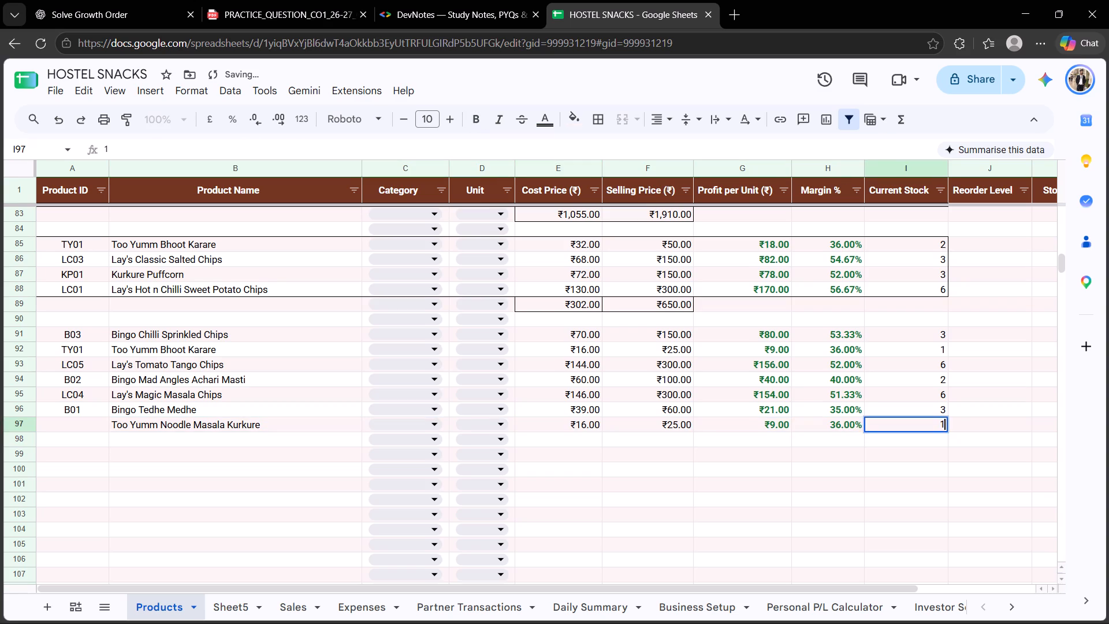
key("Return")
Copy the TY01 Too Yumm Bhoot Karare ID and name from Sheet5 into row 98 of the Products sheet as values only.
left_click(130, 445)
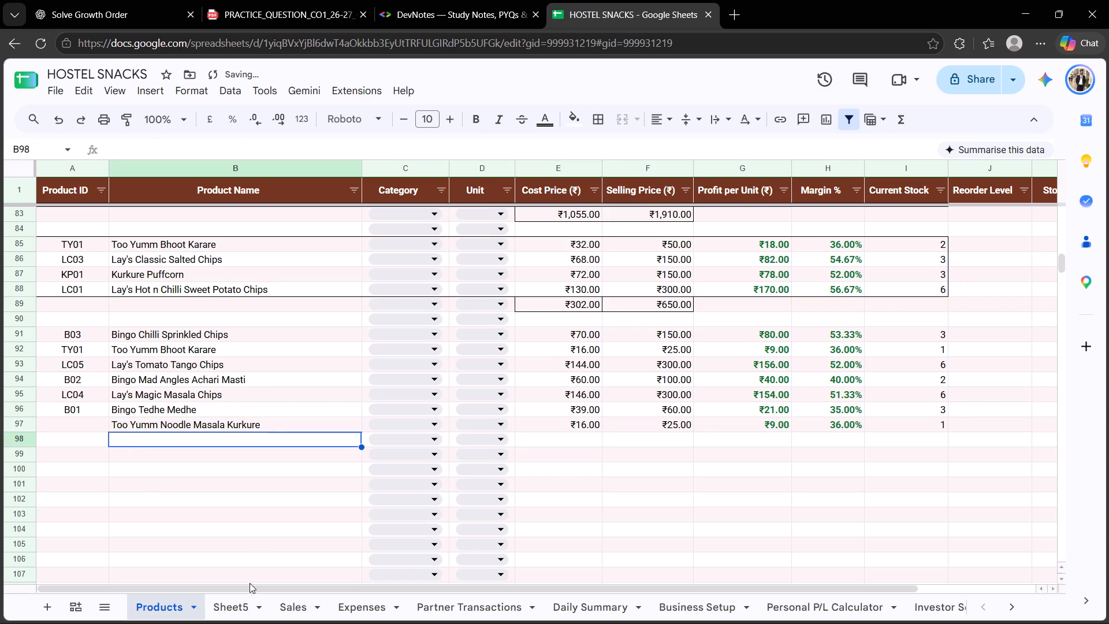
left_click(240, 602)
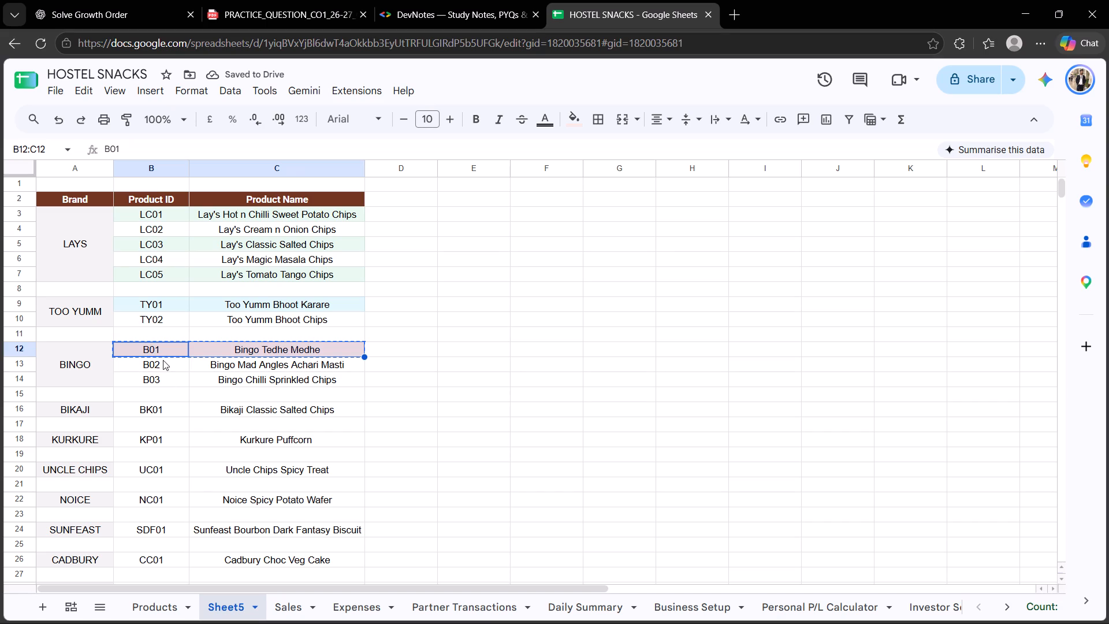
left_click_drag(137, 306, 232, 310)
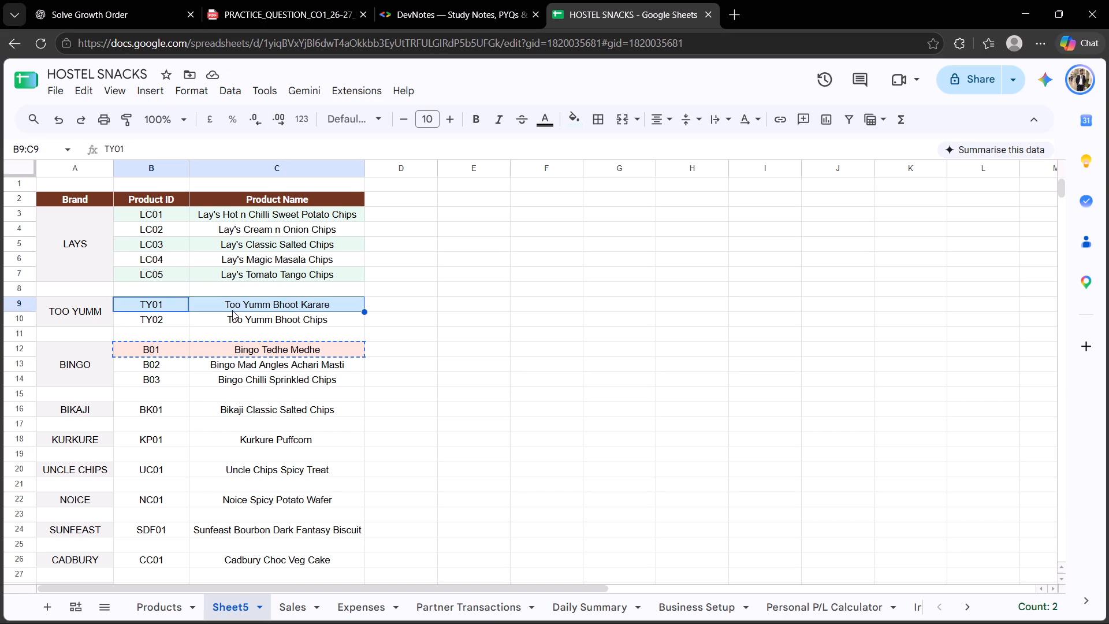
key("ctrl+c")
left_click(172, 598)
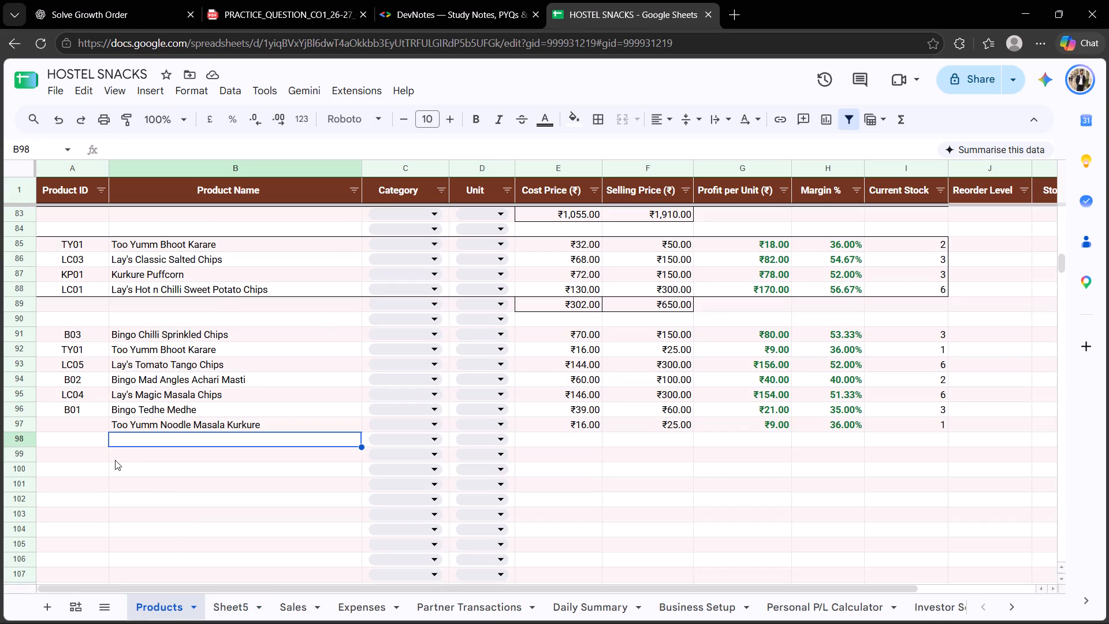
key("ctrl+shift+v")
key("ctrl+z")
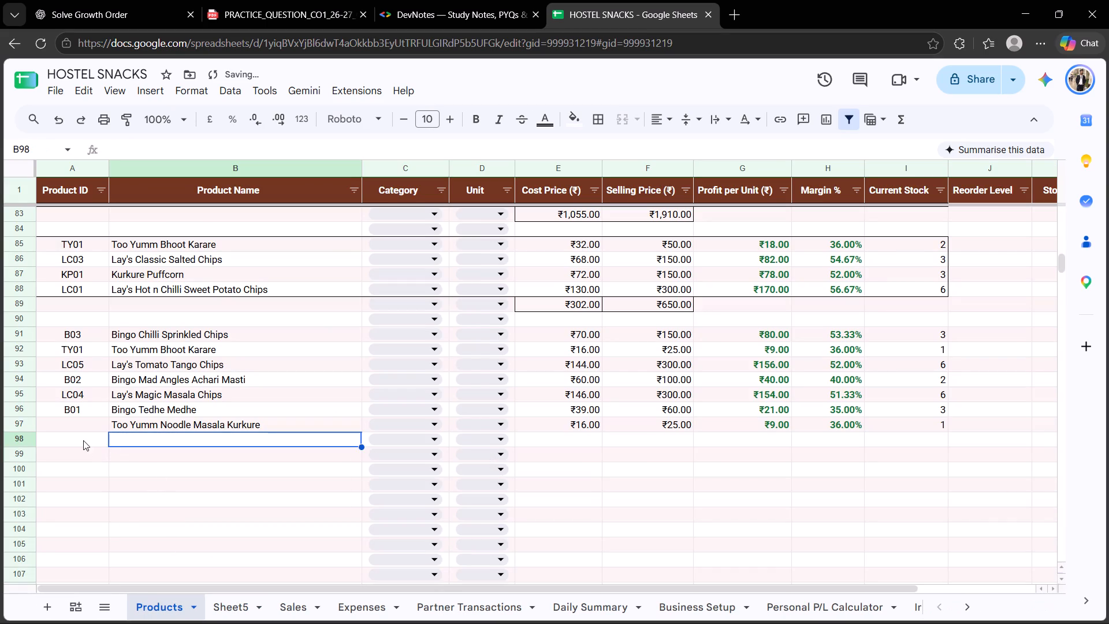
left_click(83, 440)
key("ctrl+shift+v")
Fill in row 98 for Too Yumm Bhoot Karare with cost price 16, selling price 25 and current stock 1.
left_click(542, 444)
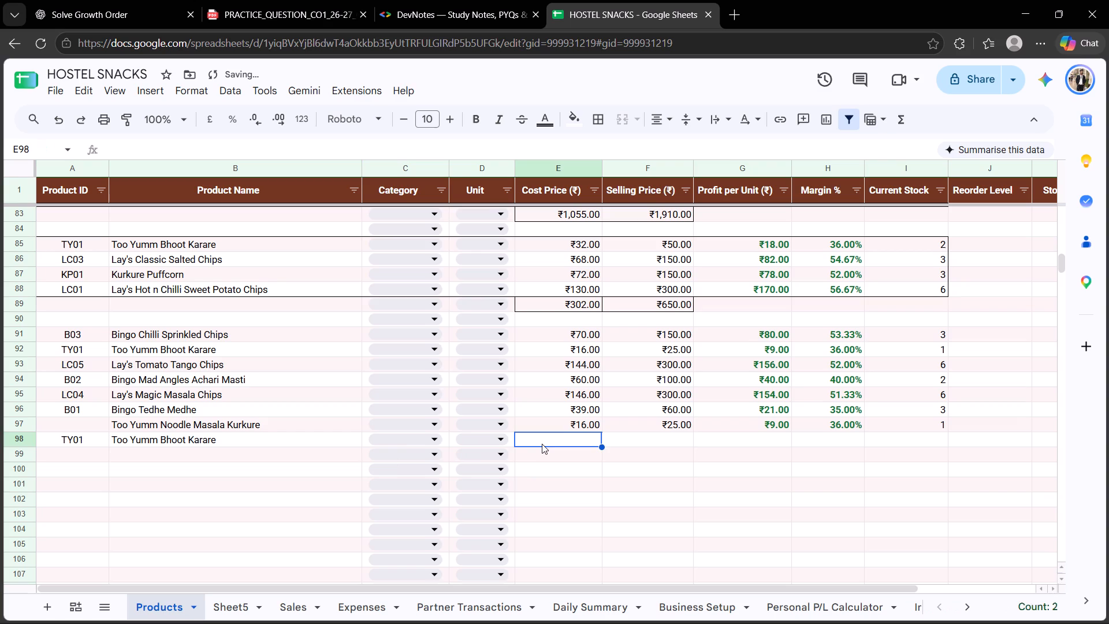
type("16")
left_click(634, 445)
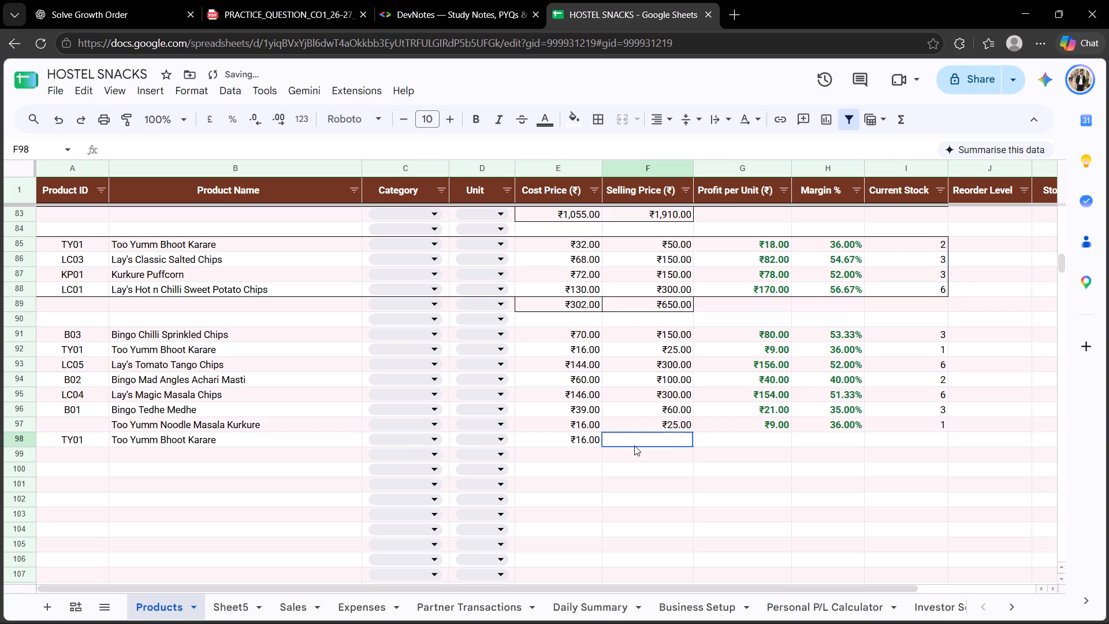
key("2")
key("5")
left_click(901, 441)
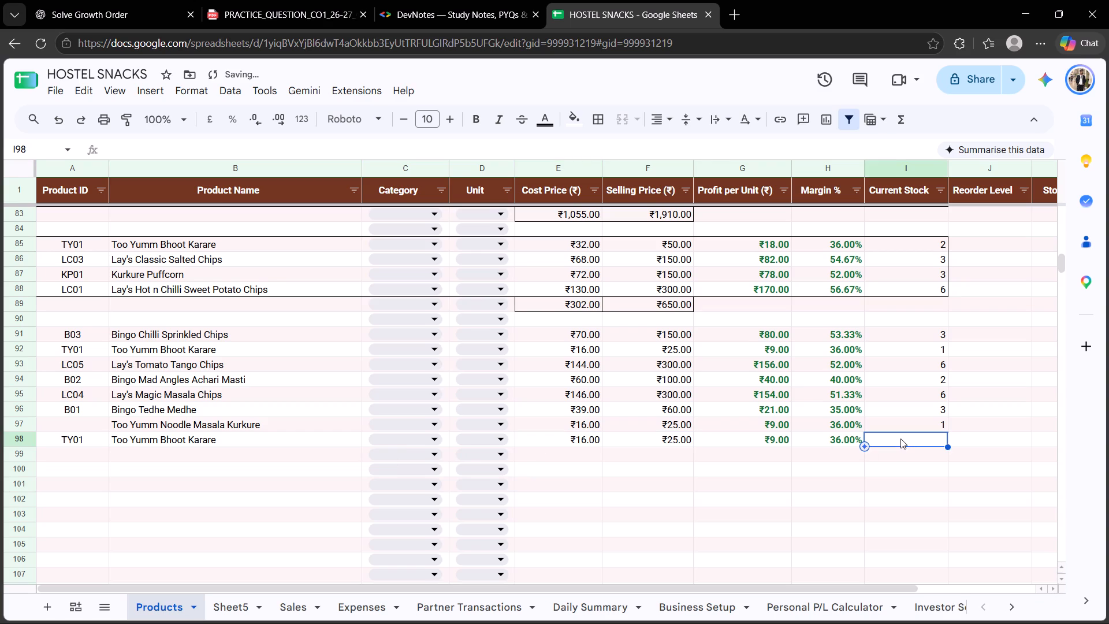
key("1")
key("Return")
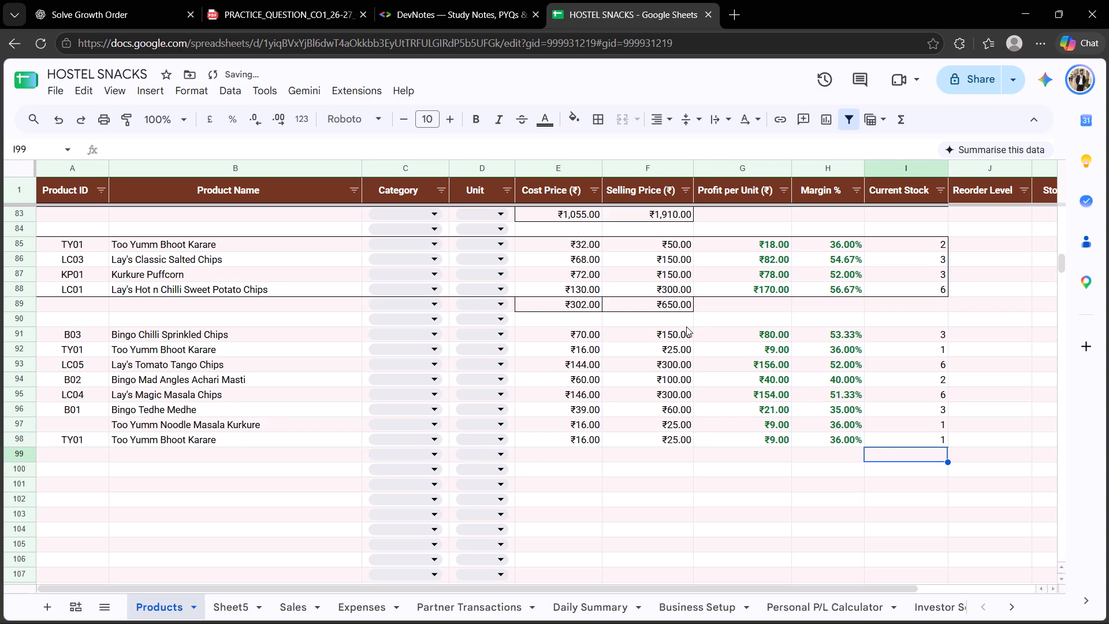
Total the batch's selling prices in cell F99 with a SUM of F91:F98.
left_click_drag(678, 334, 688, 440)
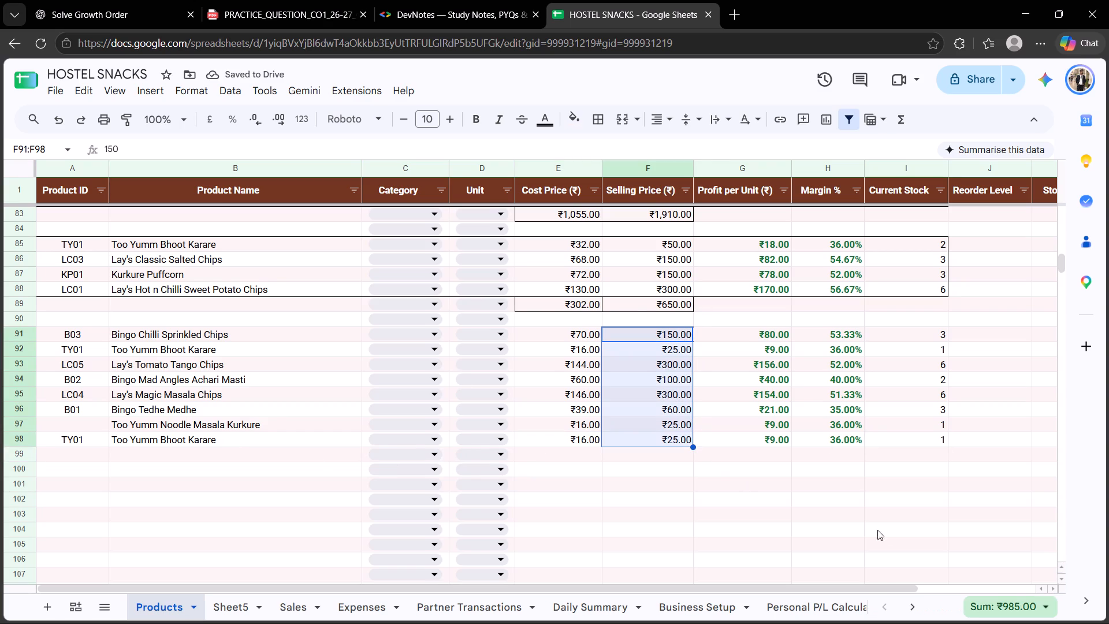
left_click(686, 483)
left_click(674, 452)
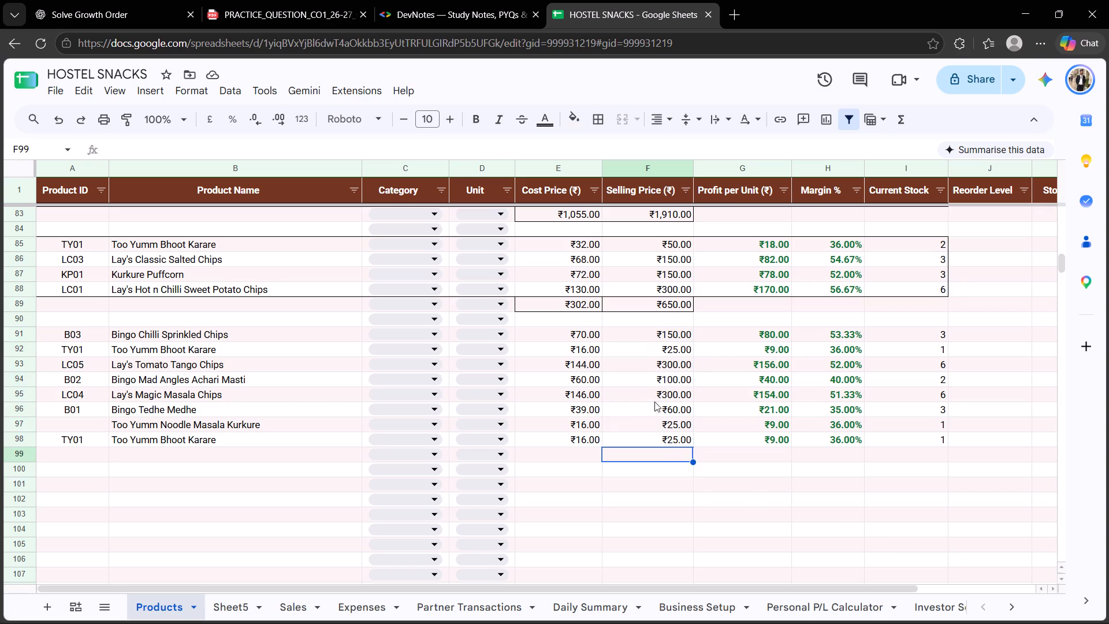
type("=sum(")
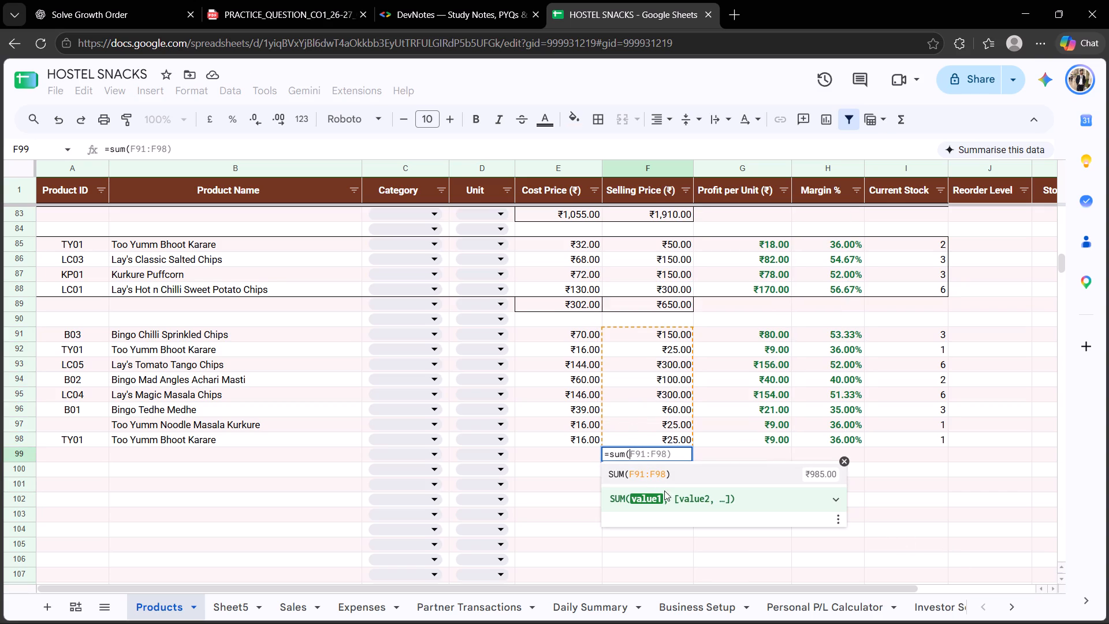
left_click(664, 470)
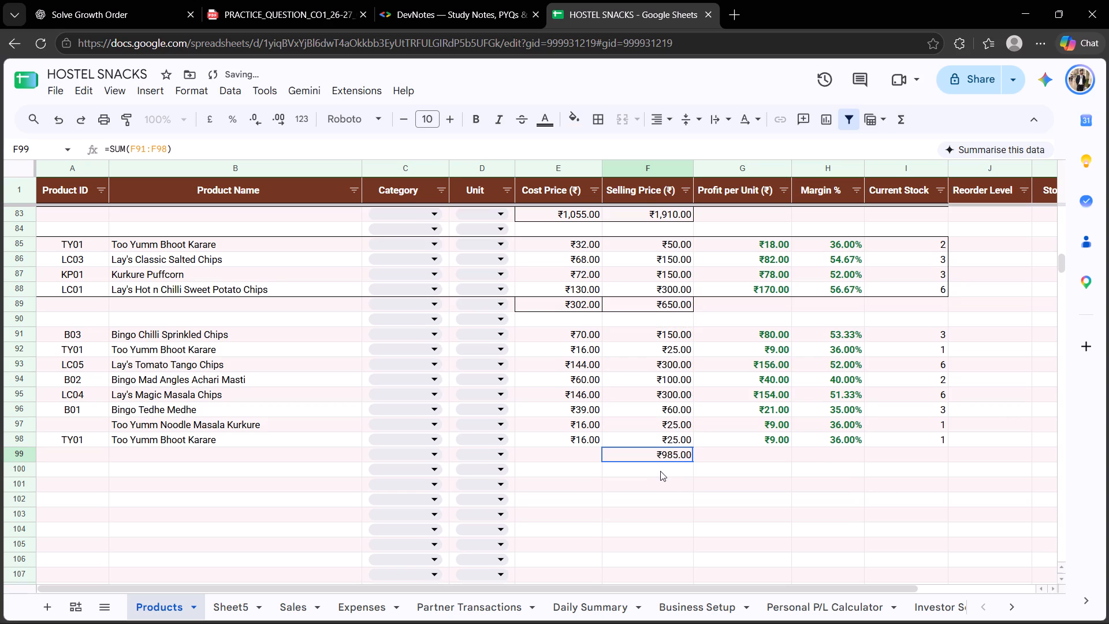
left_click(660, 484)
Total the batch's cost prices in cell E99 with a SUM of E91:E98.
left_click_drag(580, 334, 578, 425)
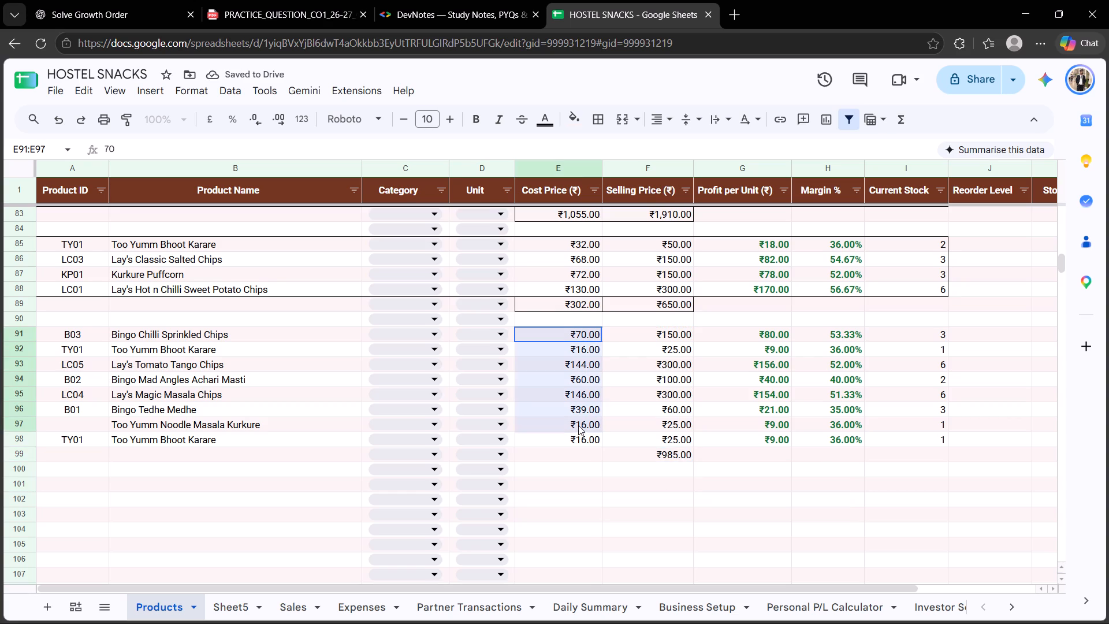
left_click_drag(578, 425, 578, 438)
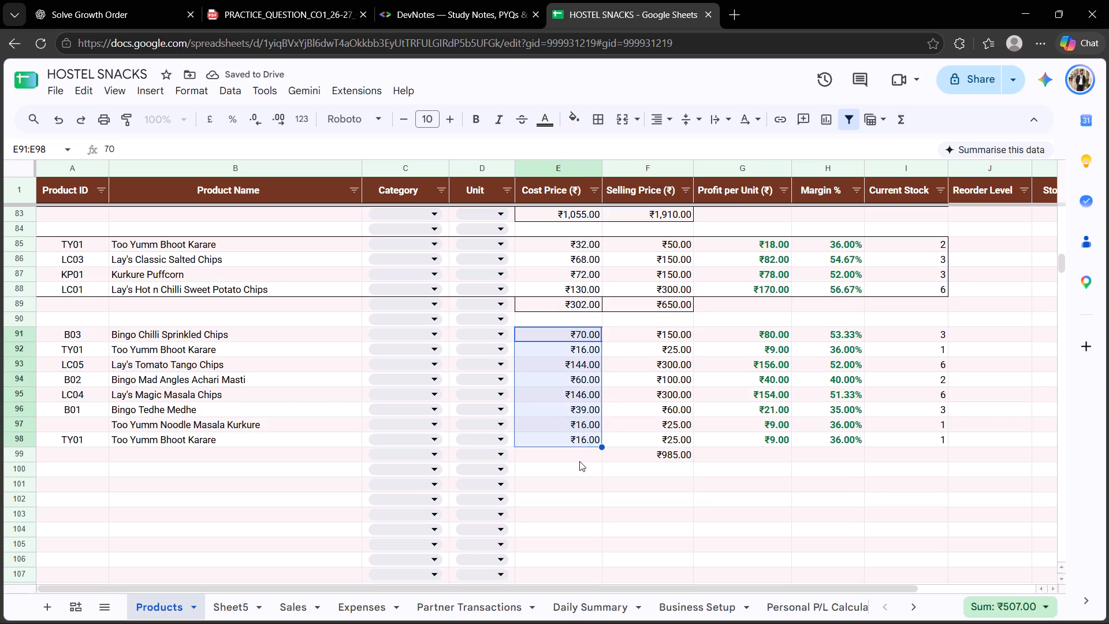
left_click(579, 458)
key("equal")
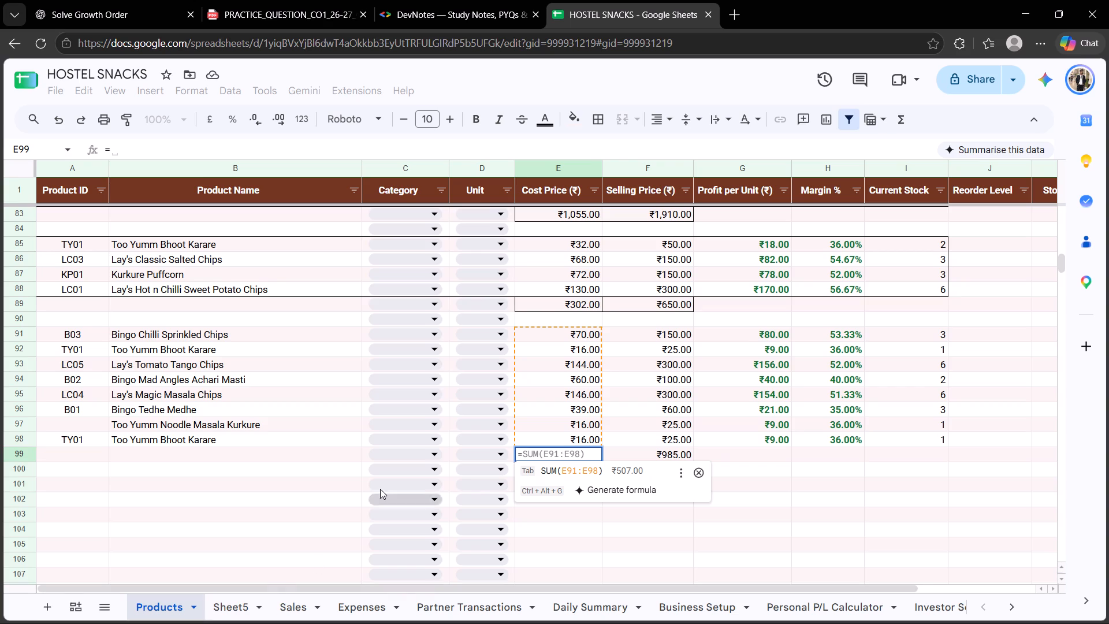
left_click(577, 470)
left_click(653, 481)
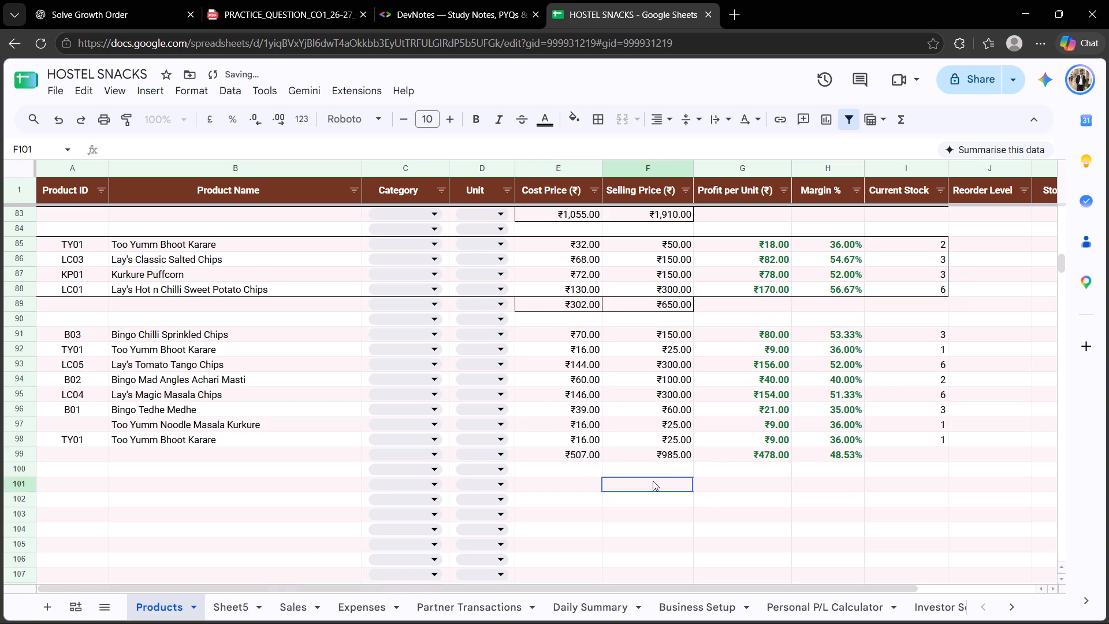
Clear the profit per unit and margin cells, G99:H99, in the totals row.
left_click_drag(765, 456, 821, 452)
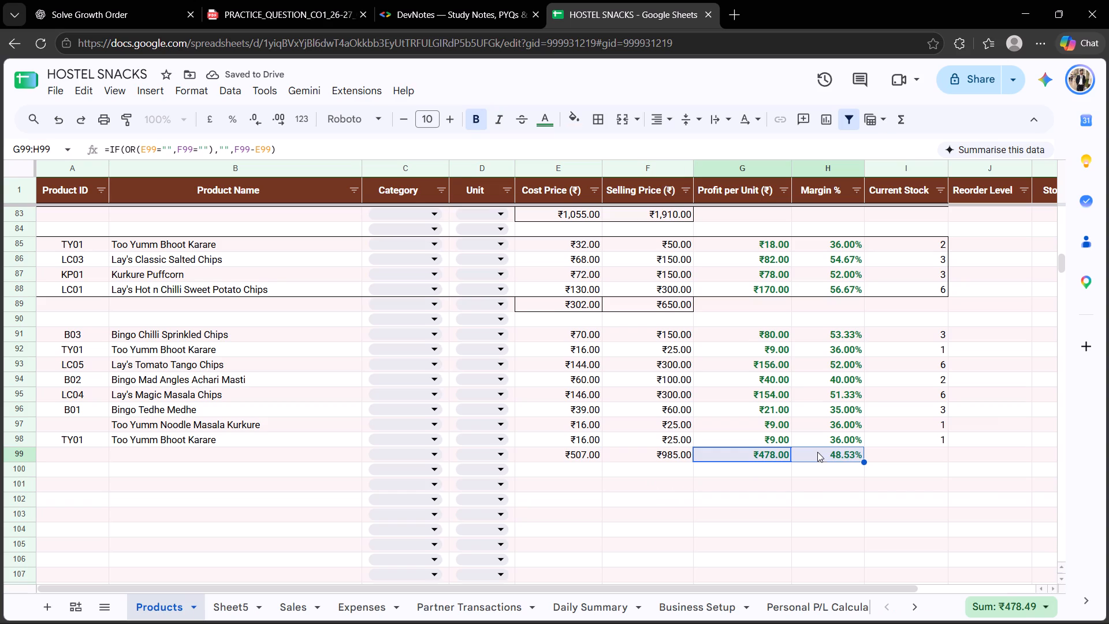
key("Delete")
left_click(809, 498)
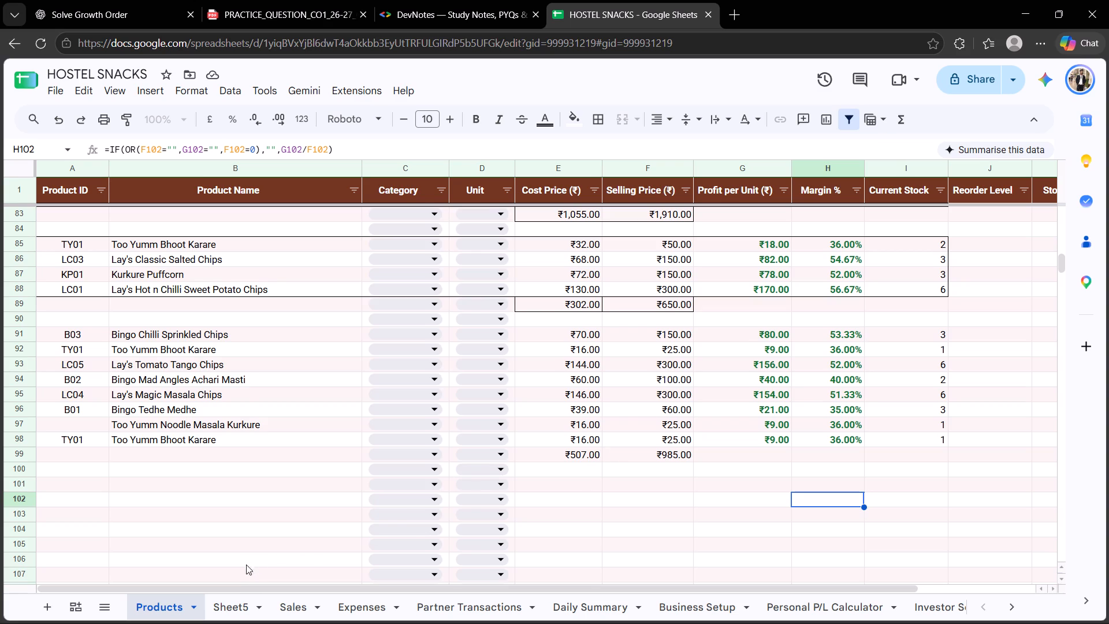
Review the Expenses, Partner Transactions and Personal P/L Calculator sheets, and return to the Products sheet.
left_click(212, 608)
left_click(314, 595)
left_click(356, 597)
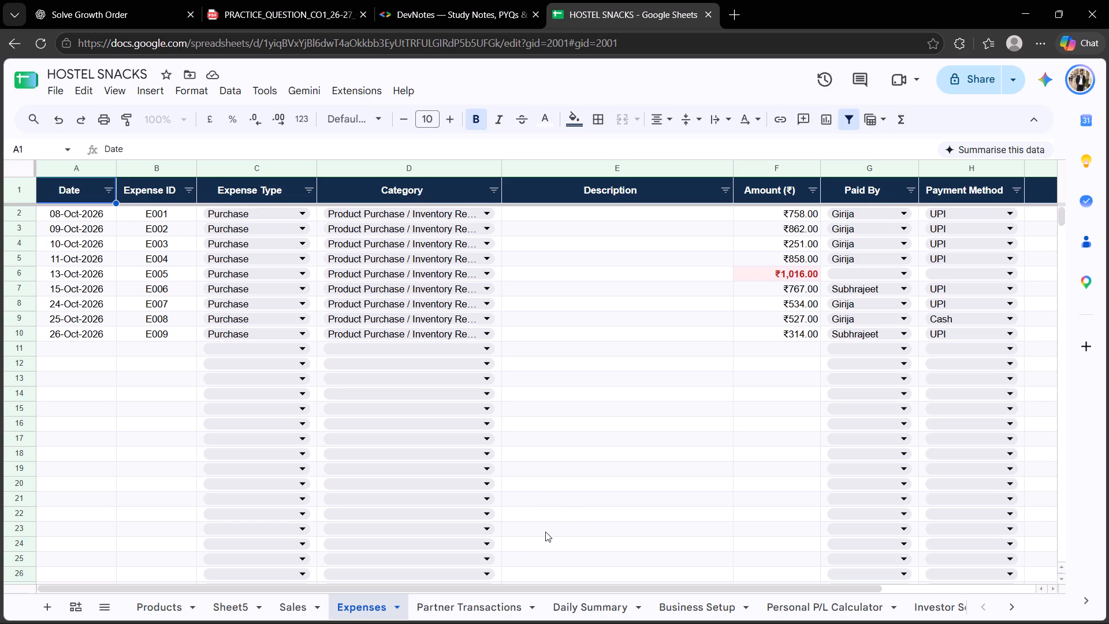
left_click(438, 593)
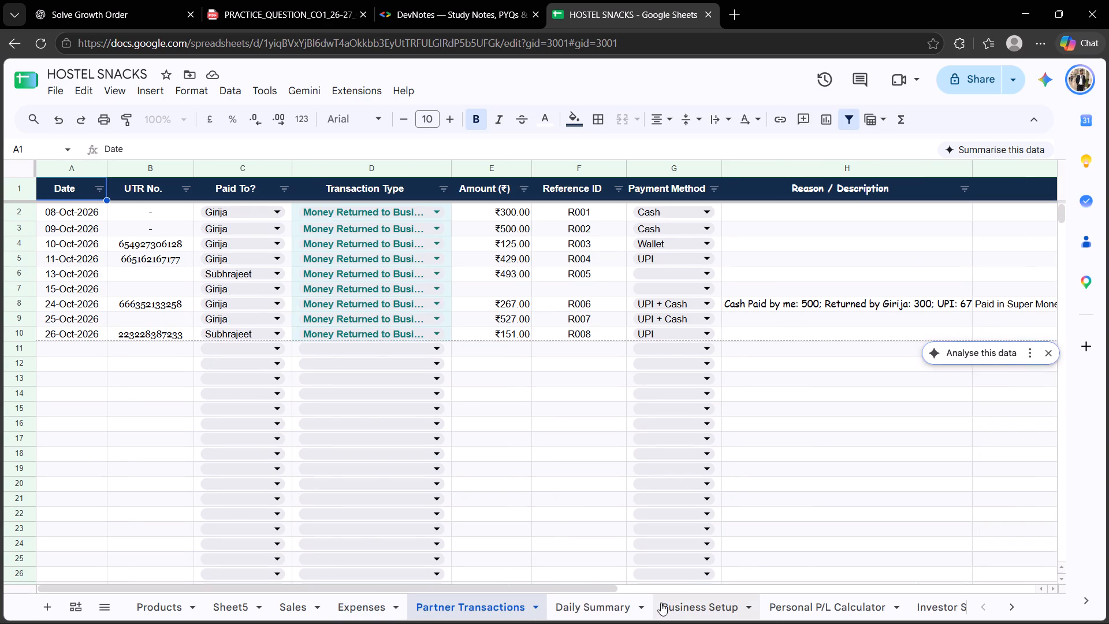
left_click(787, 593)
scroll(709, 569, "up", 2)
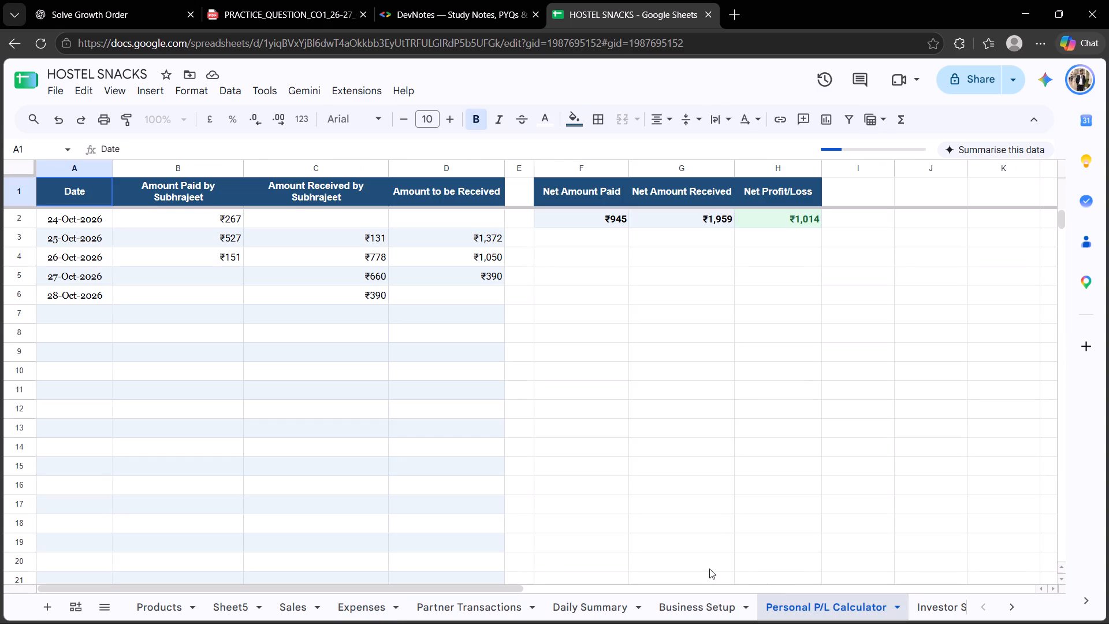
scroll(709, 569, "up", 1)
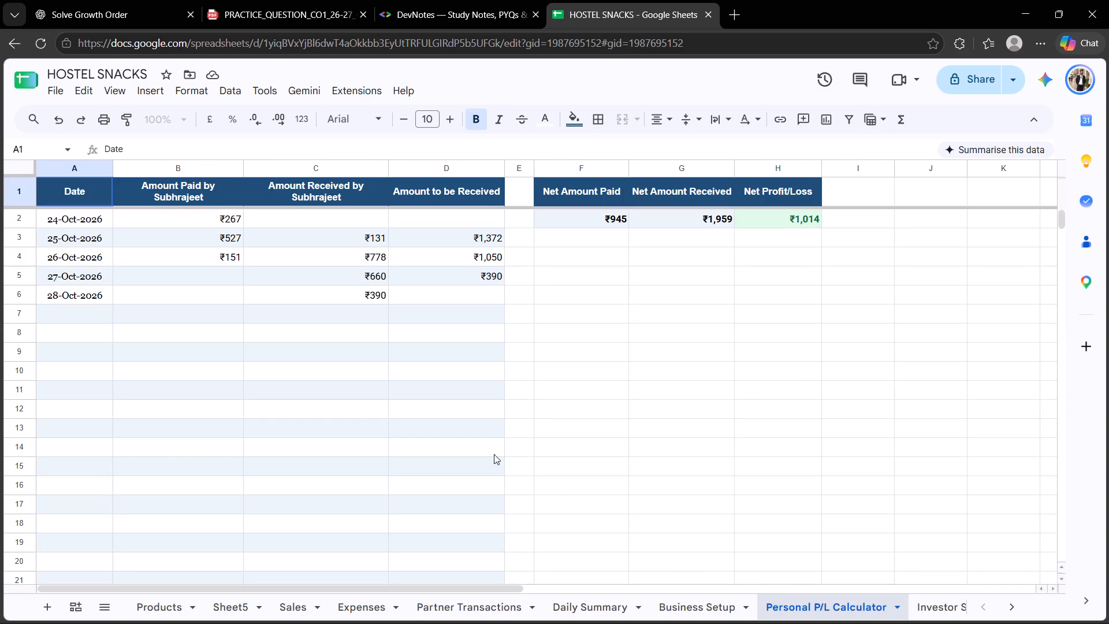
left_click(54, 320)
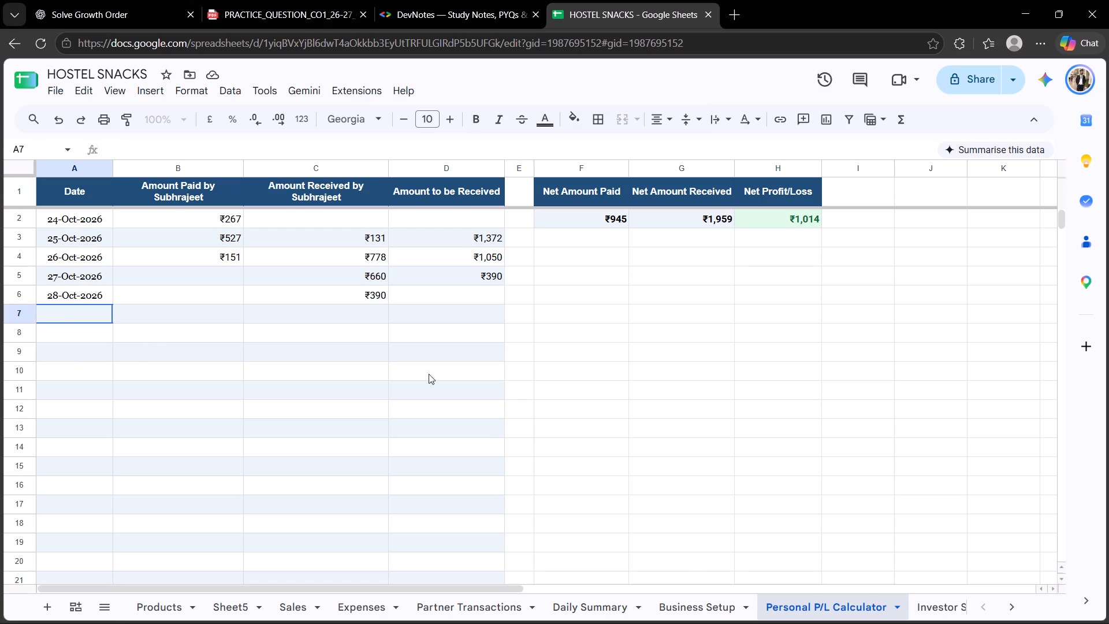
left_click(669, 608)
left_click(570, 616)
left_click(484, 618)
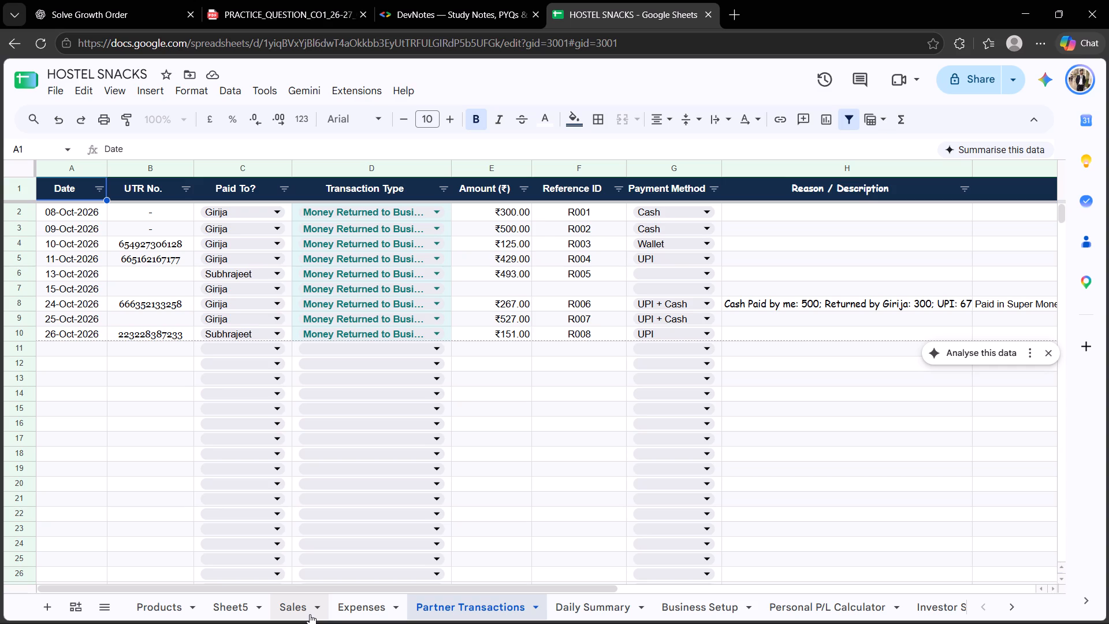
left_click(164, 599)
left_click(193, 500)
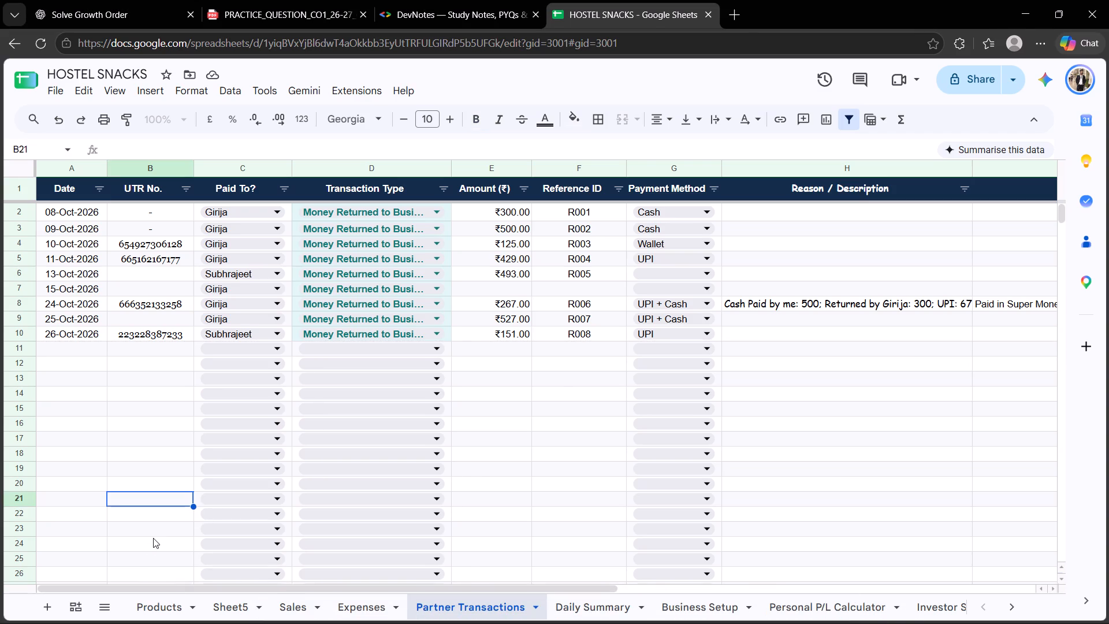
left_click(166, 616)
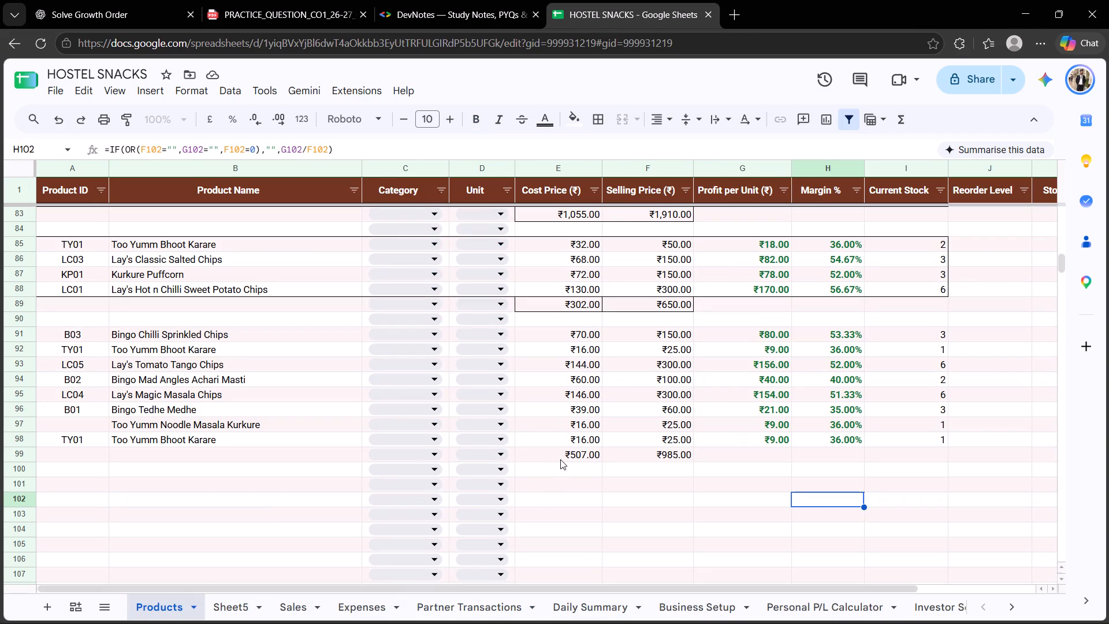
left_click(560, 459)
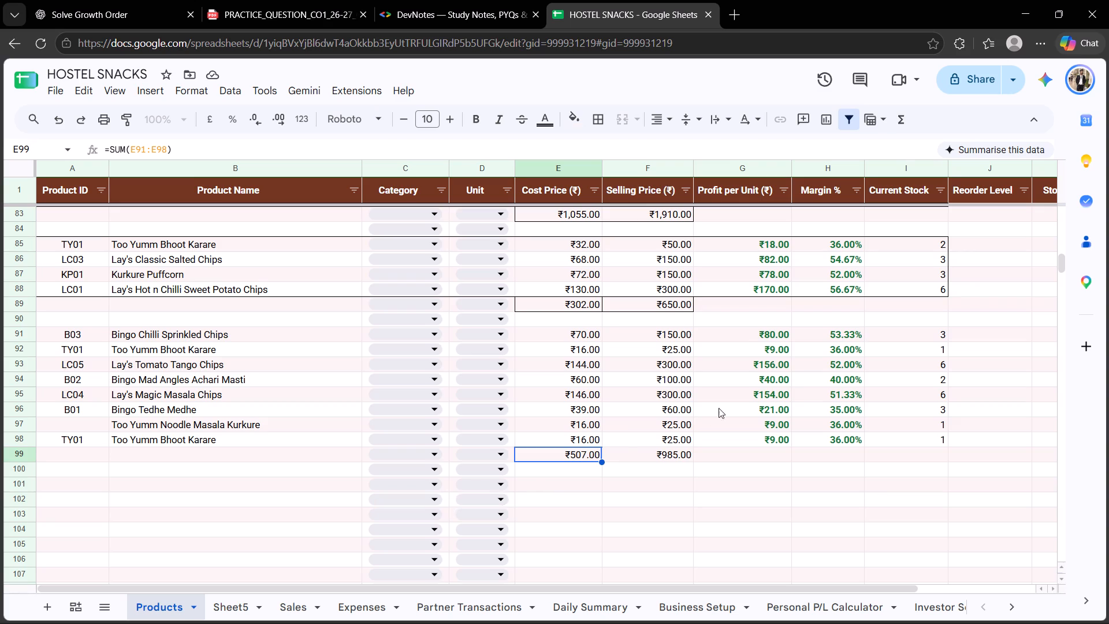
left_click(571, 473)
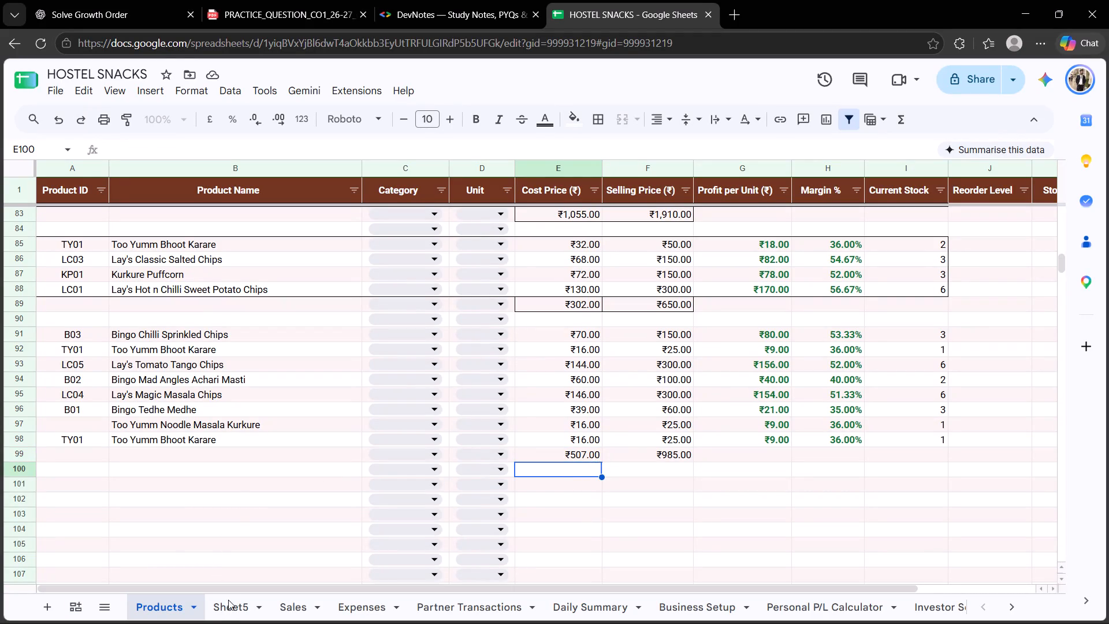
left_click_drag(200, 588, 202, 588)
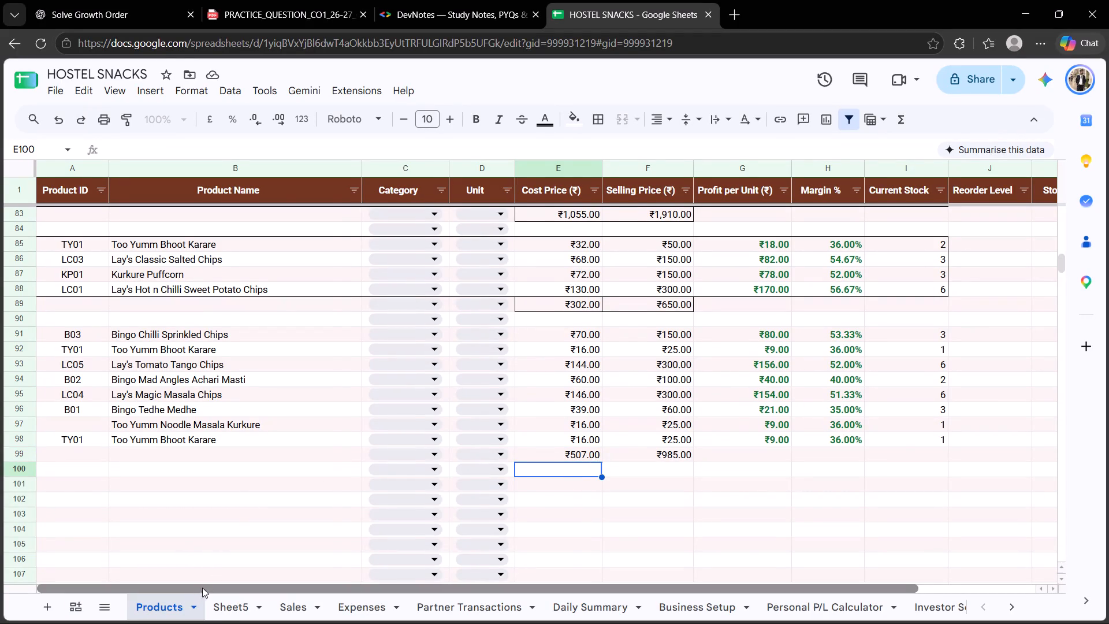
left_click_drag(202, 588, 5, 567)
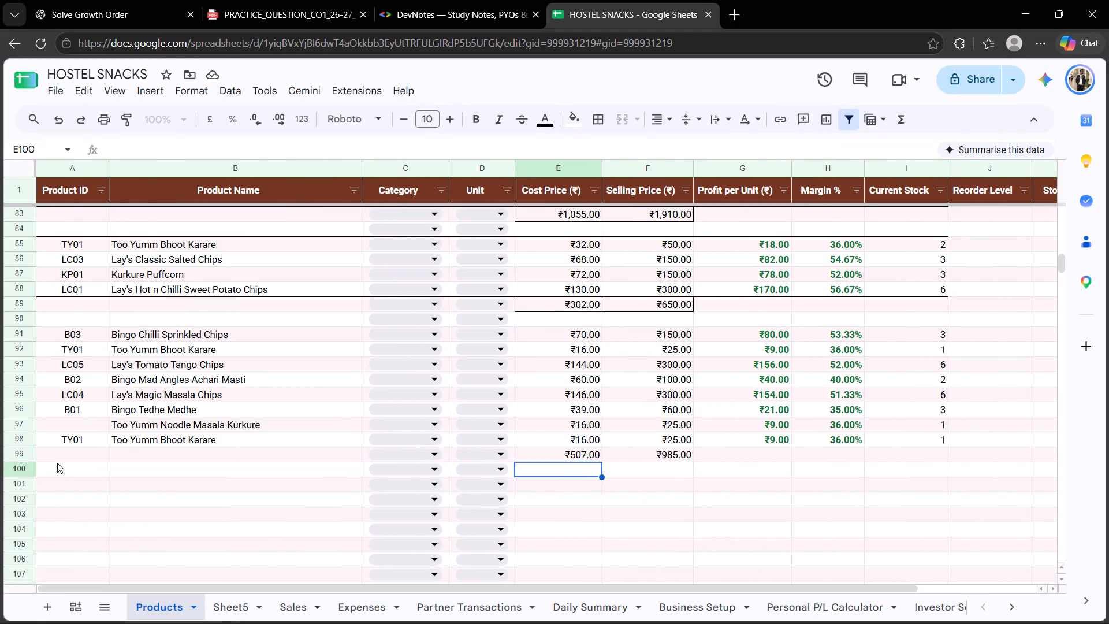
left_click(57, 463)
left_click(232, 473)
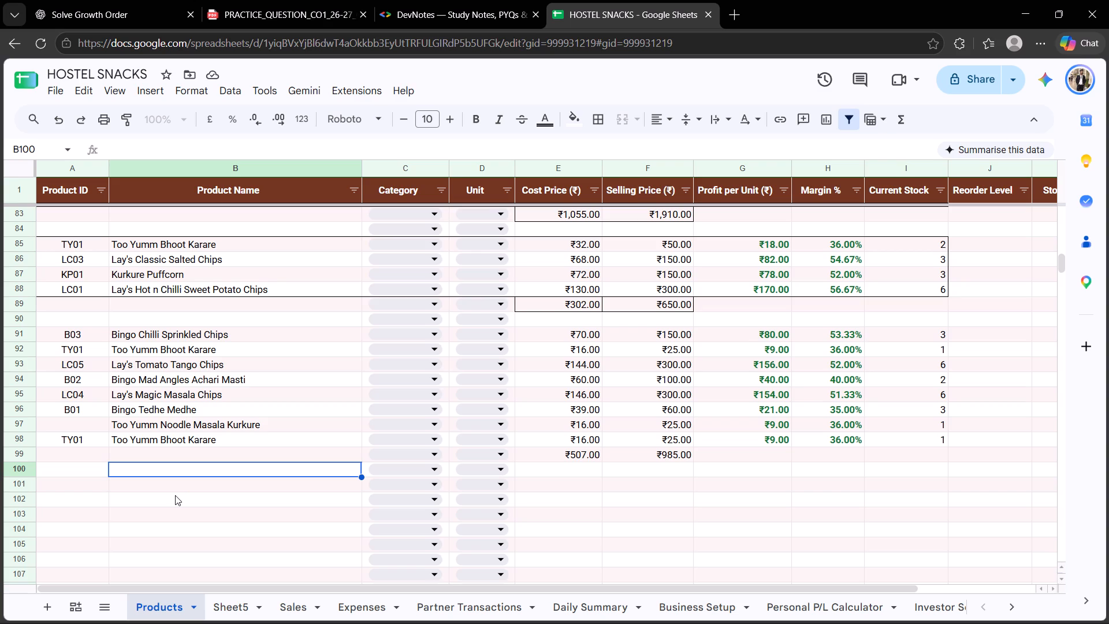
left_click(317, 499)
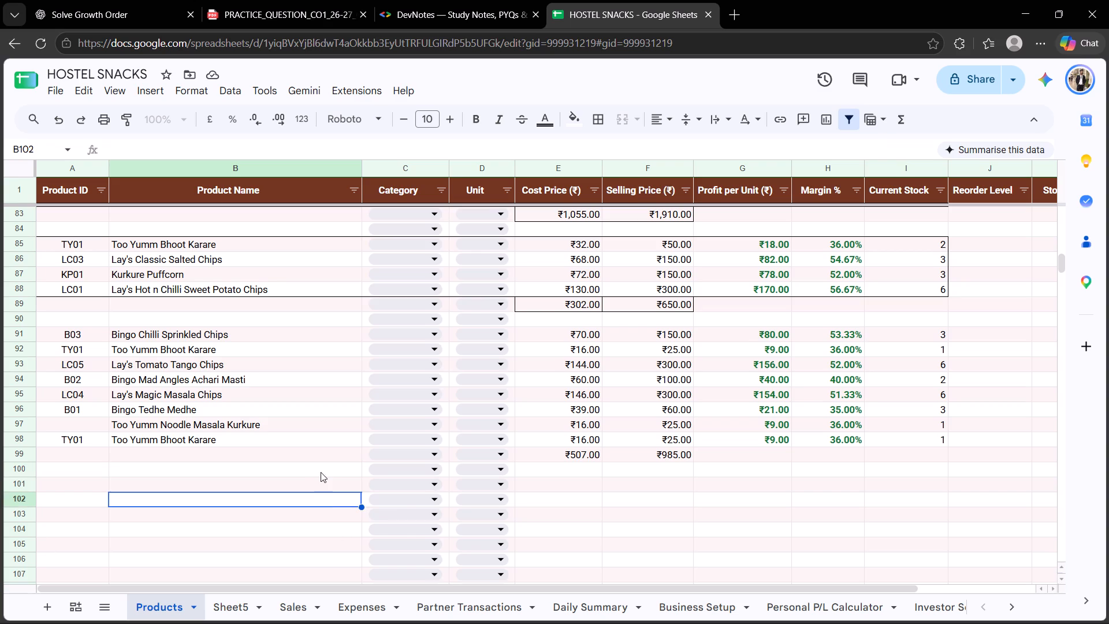
In row 11 of the Partner Transactions sheet, set Paid To to Subhrajeet and enter an amount of 260.
left_click(321, 472)
left_click(232, 601)
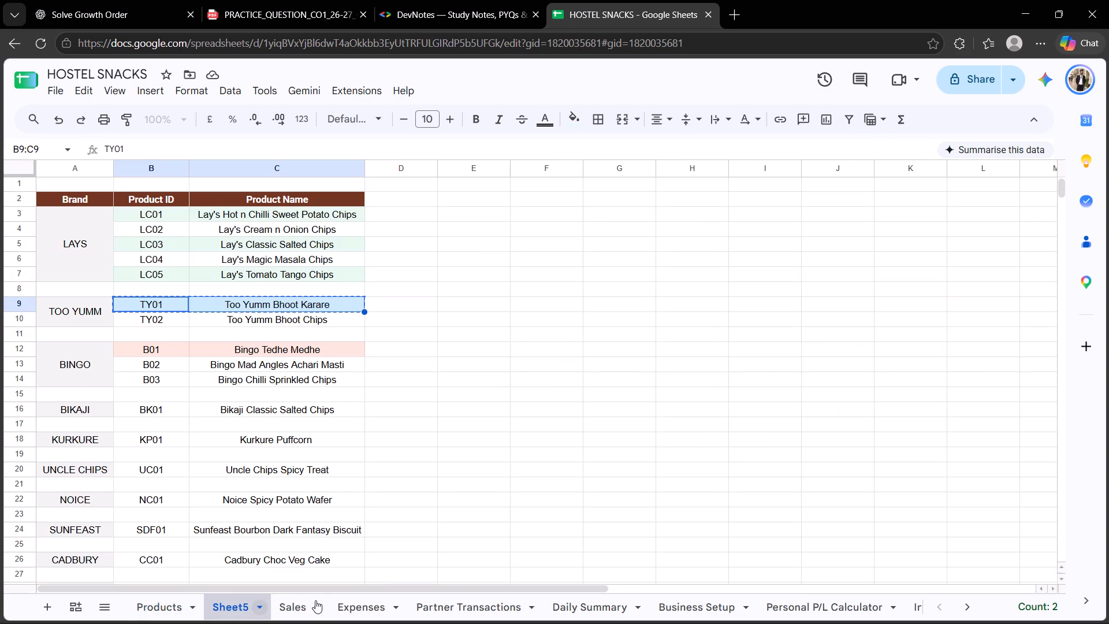
left_click(295, 607)
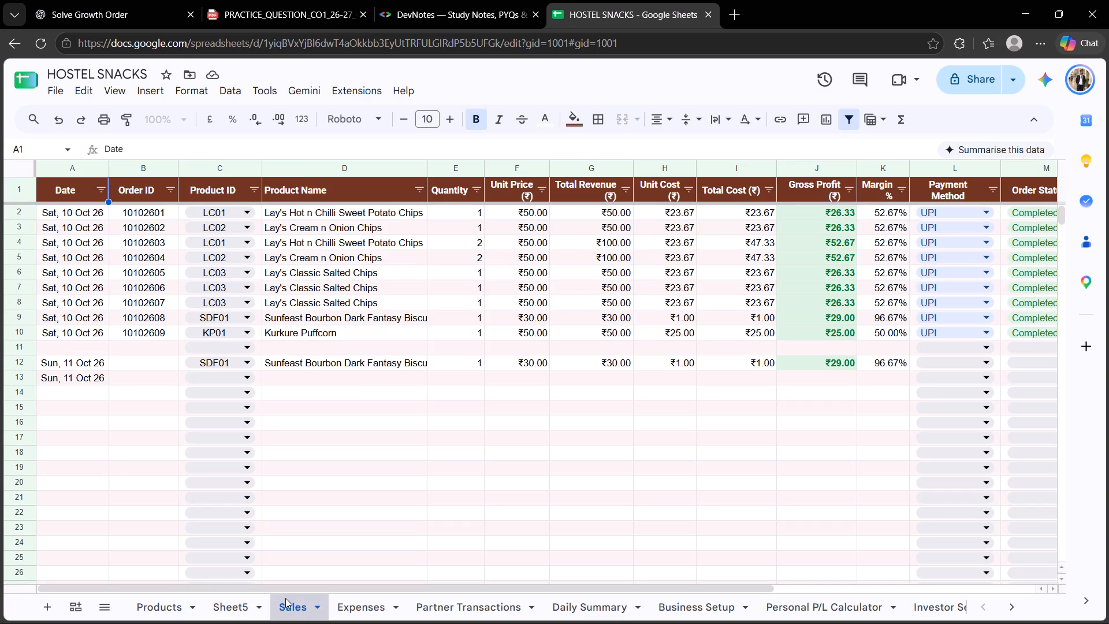
left_click(347, 607)
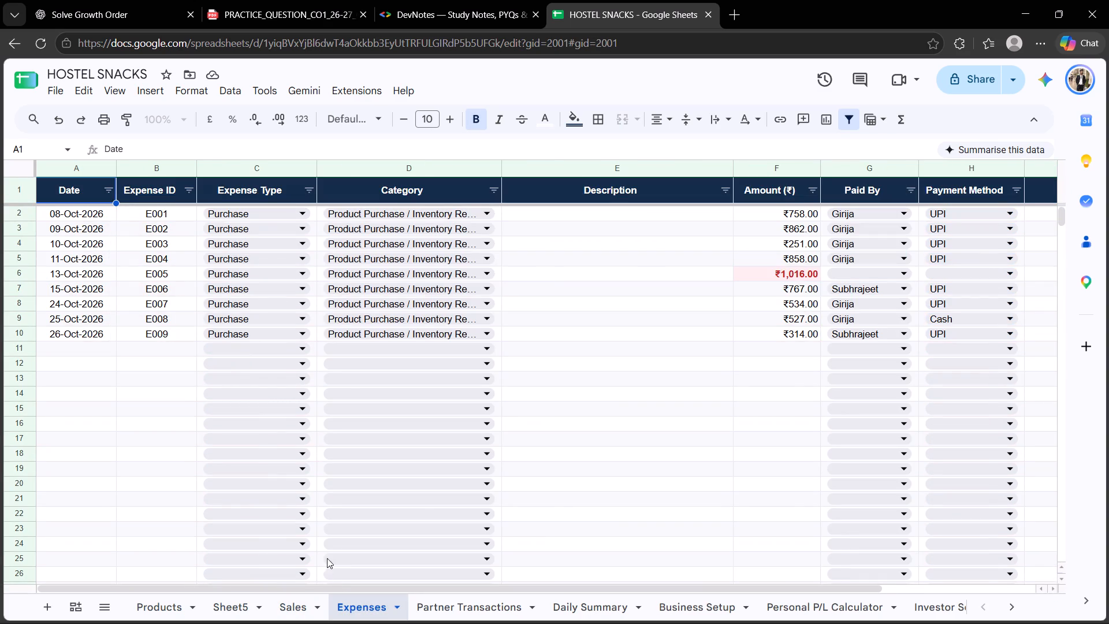
left_click(448, 607)
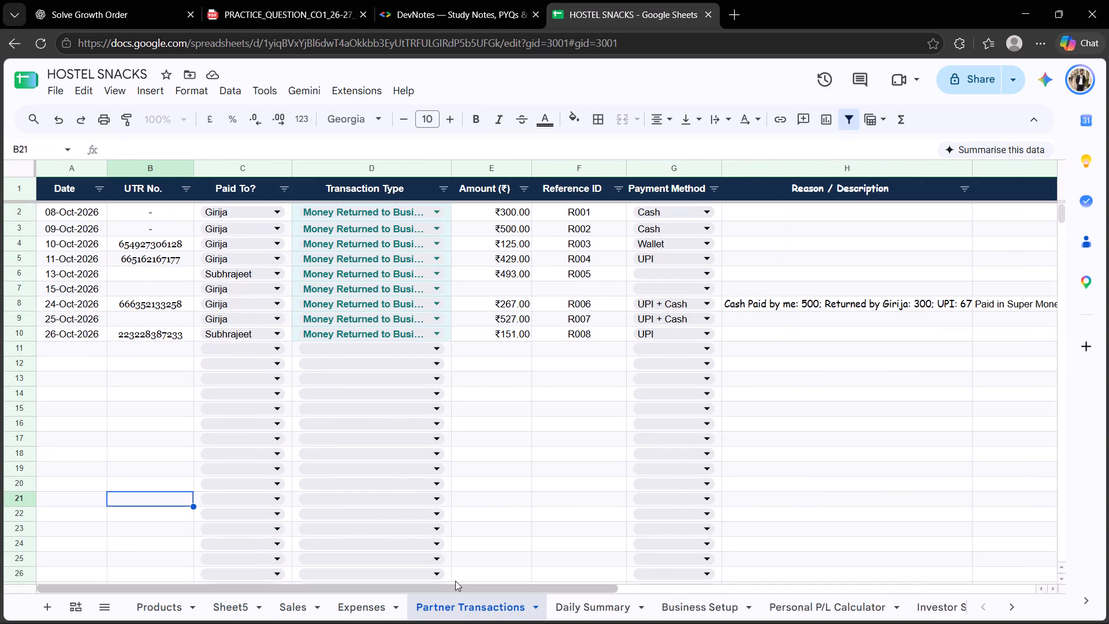
left_click(243, 344)
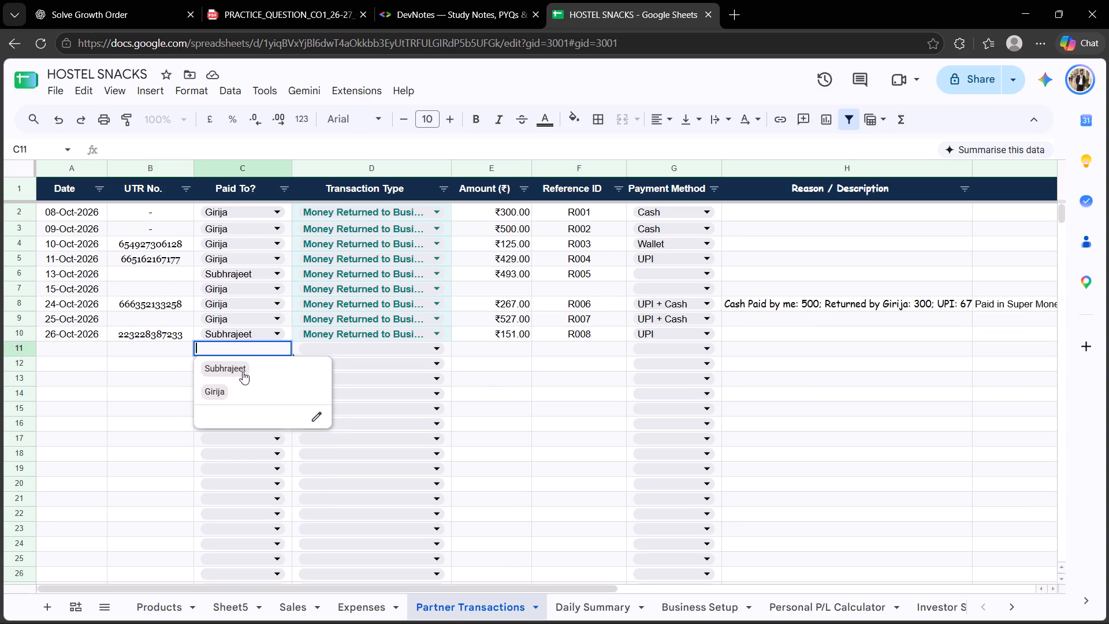
left_click(243, 372)
left_click(456, 347)
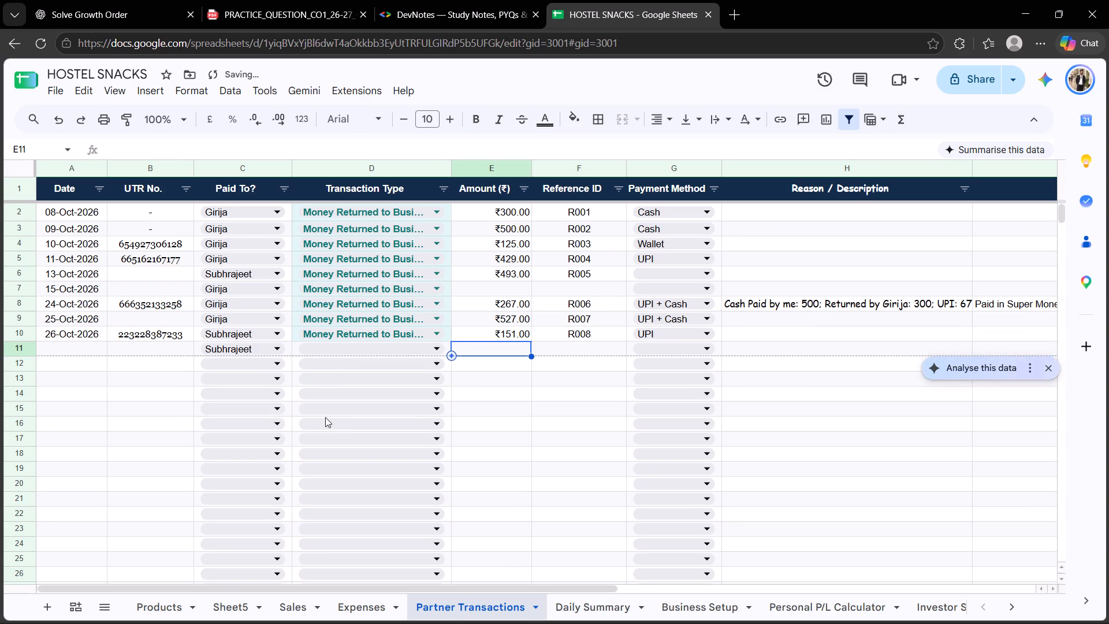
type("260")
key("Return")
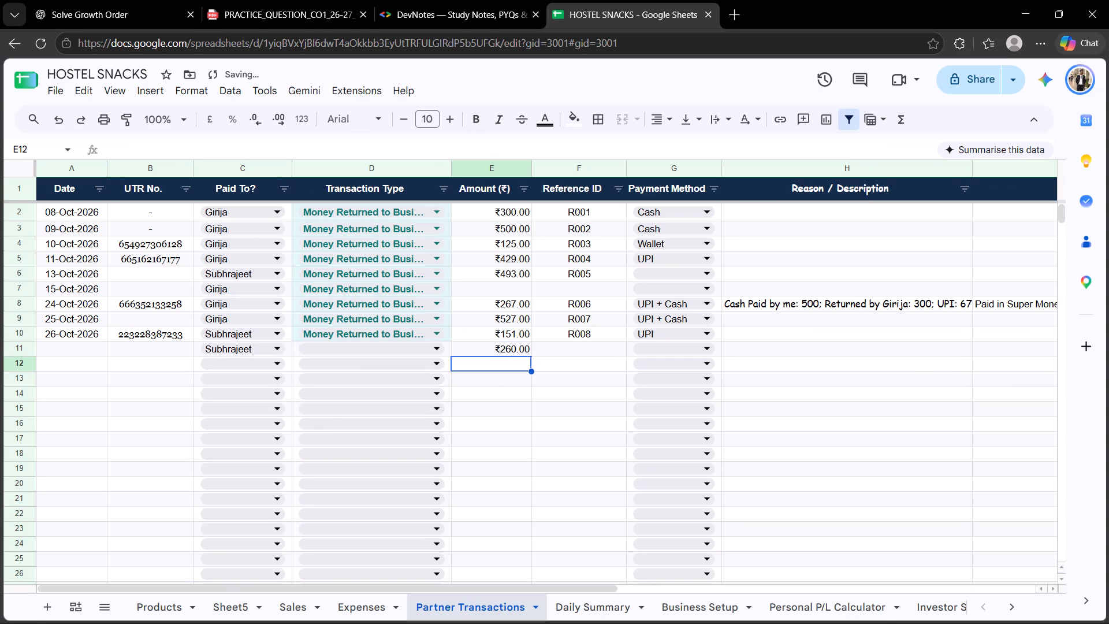
Date the new partner transaction in row 11 28/10/26 and set its transaction type to Money Returned to Business.
left_click(51, 351)
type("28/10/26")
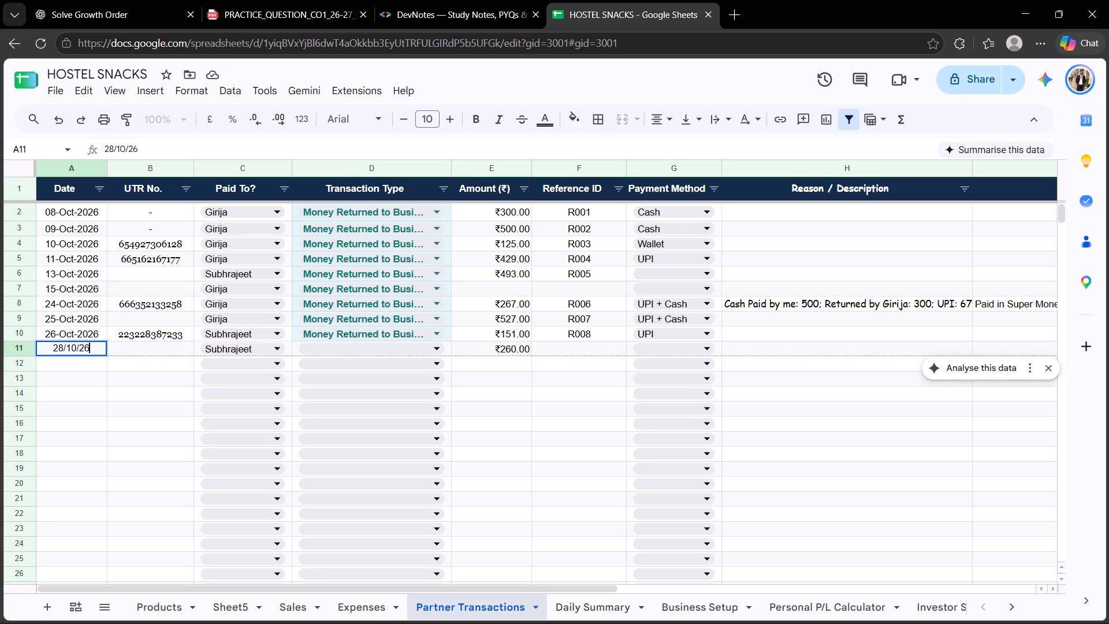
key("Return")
scroll(111, 342, "up", 1)
left_click(335, 346)
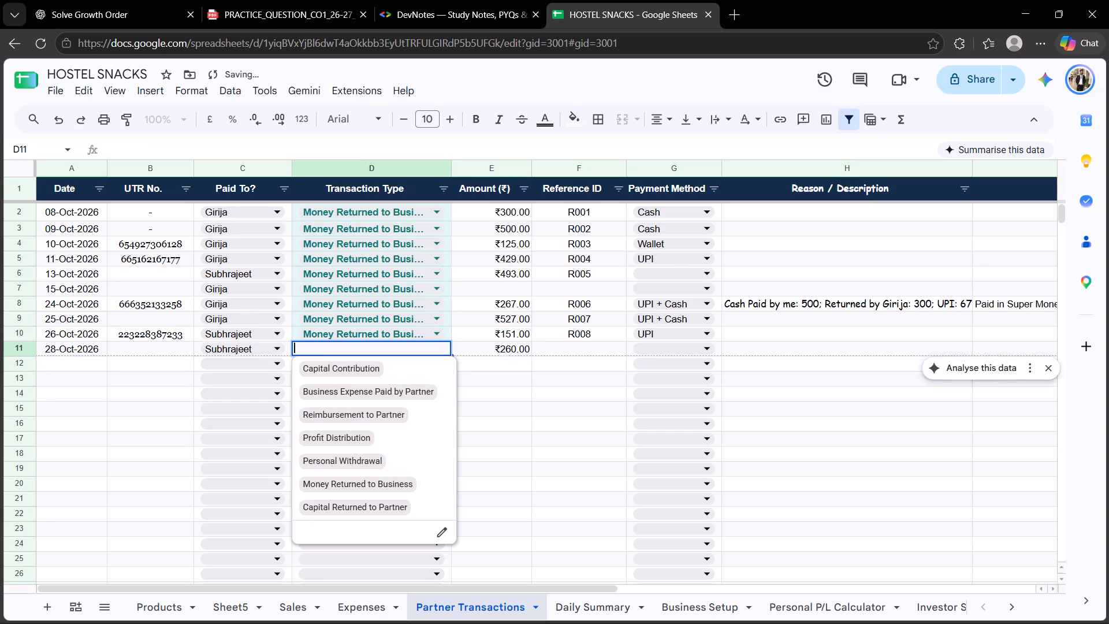
left_click(374, 478)
Continue the Reference ID series into row 11 as R009 and set that transaction's payment method to UPI.
left_click(579, 333)
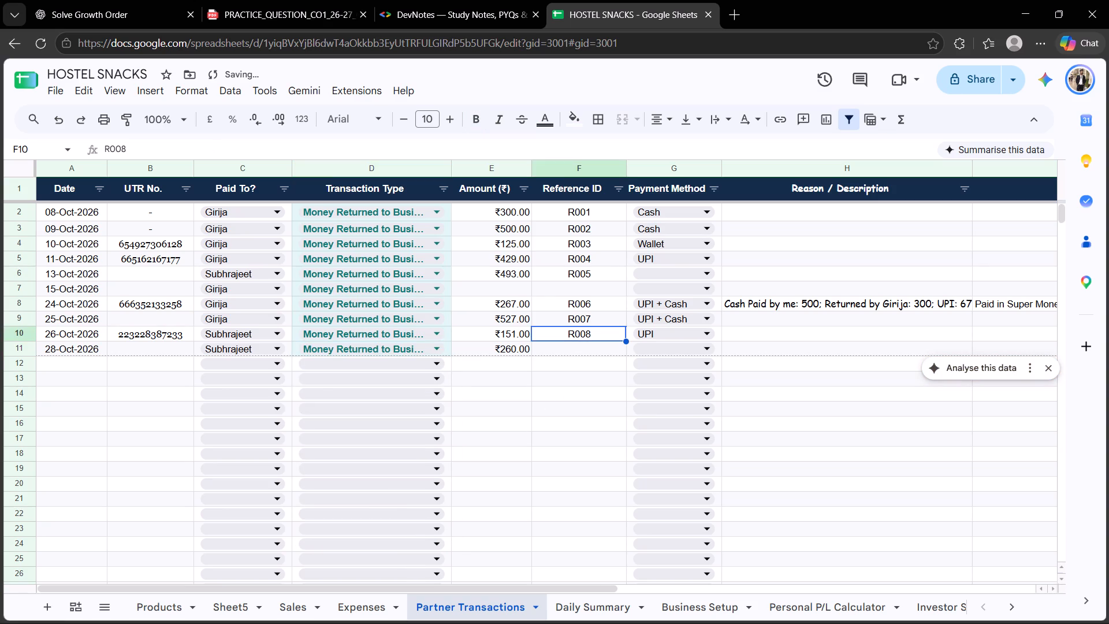
left_click_drag(626, 340, 625, 351)
left_click(646, 351)
left_click(652, 394)
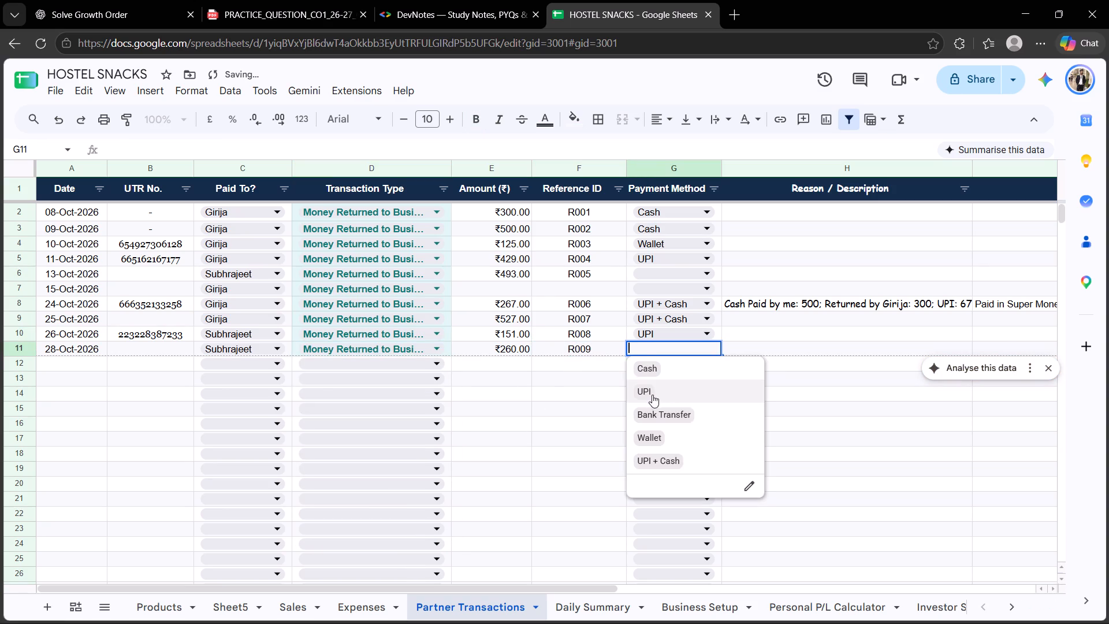
left_click(583, 413)
left_click(745, 352)
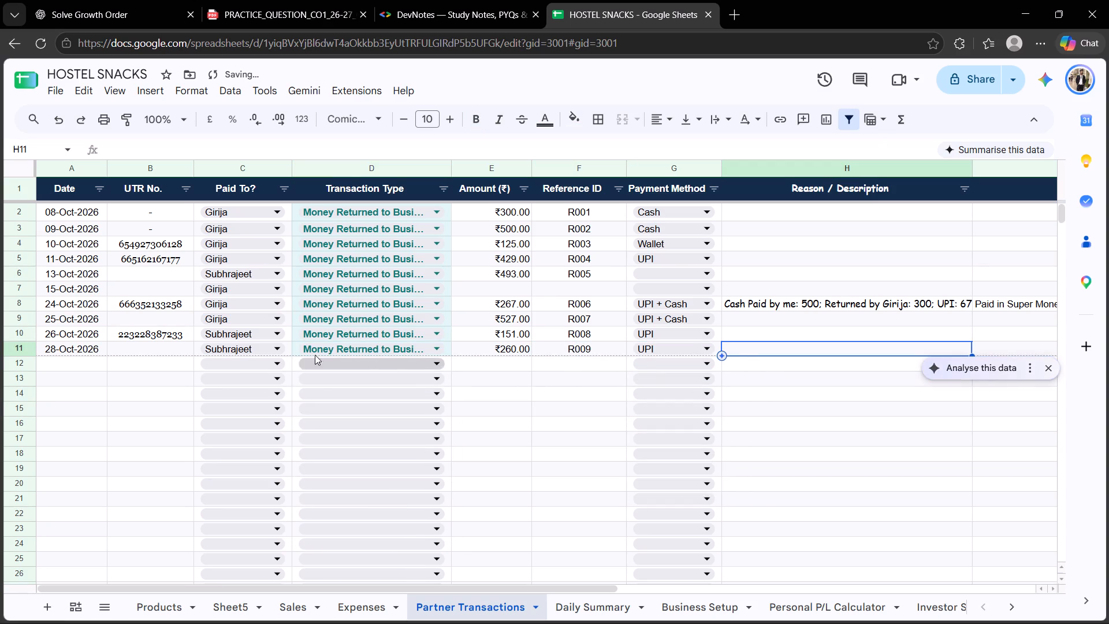
left_click(126, 353)
Start a new expense in row 11 of the Expenses sheet with the date 27/10/26.
left_click(359, 600)
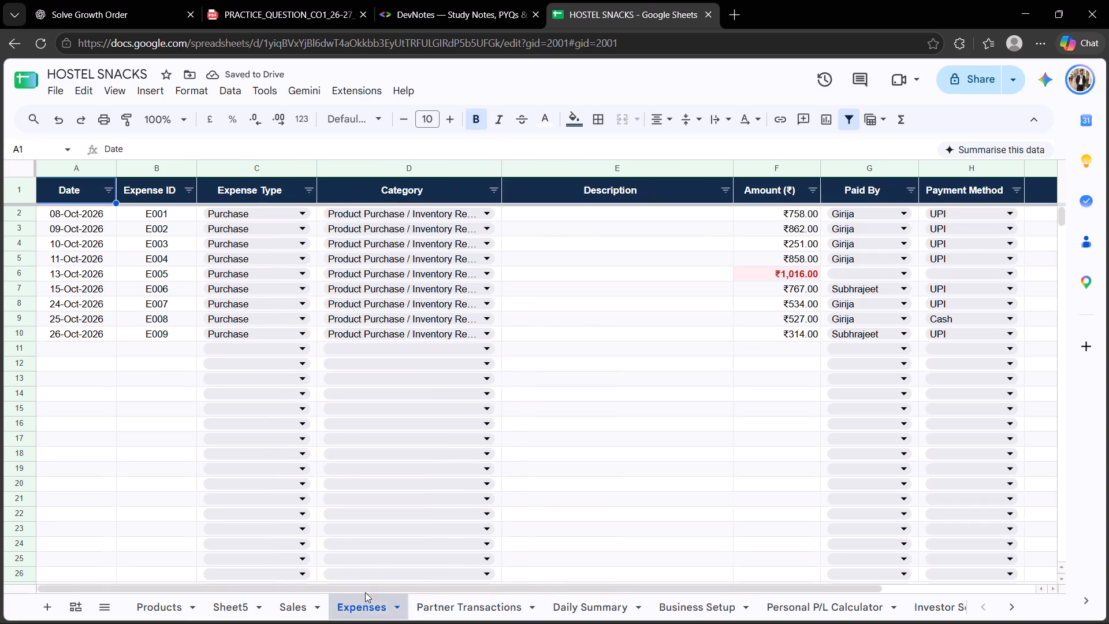
left_click(739, 348)
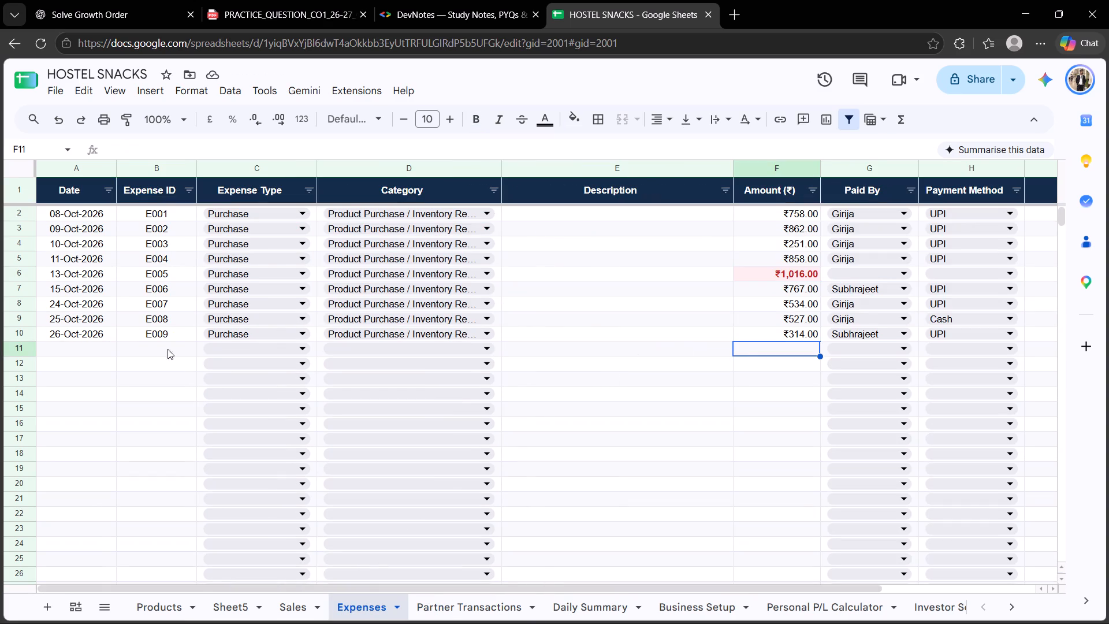
left_click(104, 351)
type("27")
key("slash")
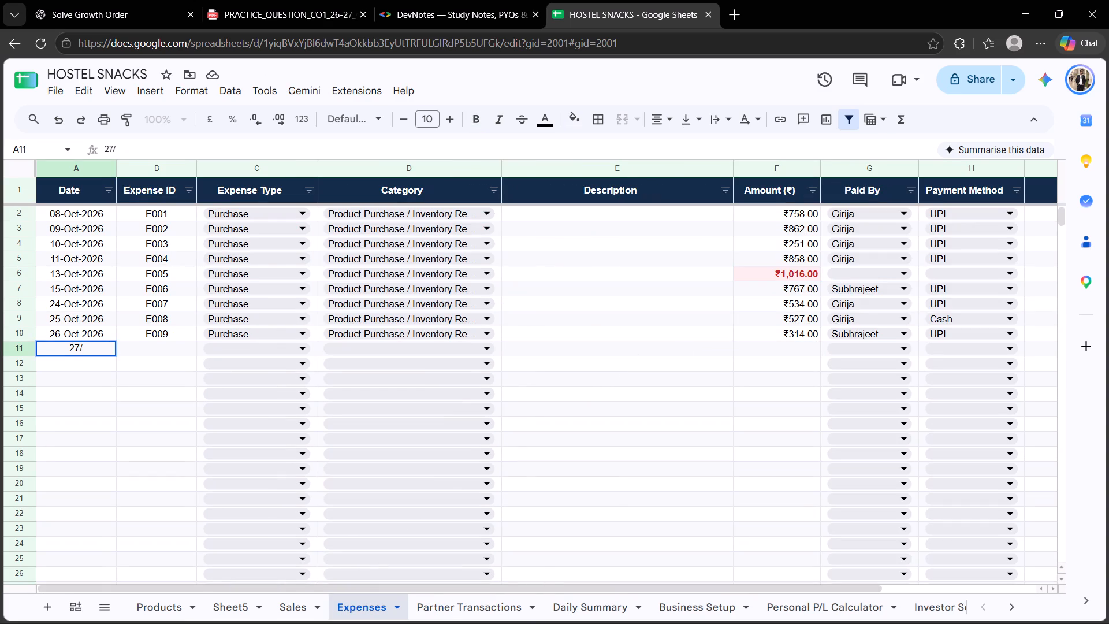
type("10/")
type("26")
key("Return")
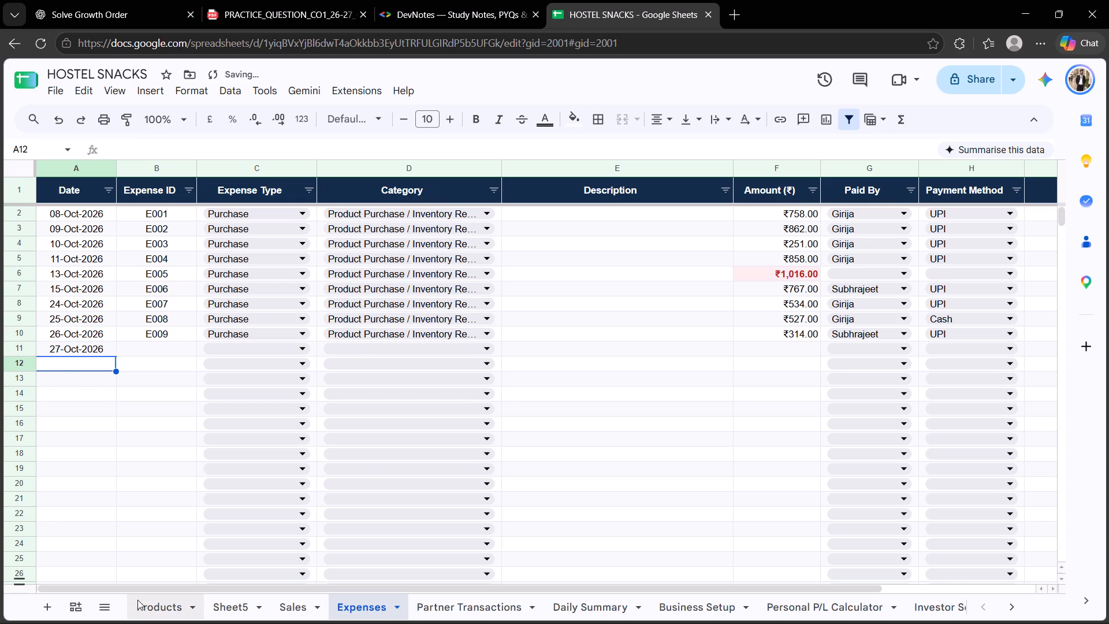
Check the batch's cost total in the Products sheet and enter 507 as the amount of the new expense in row 11.
left_click(137, 600)
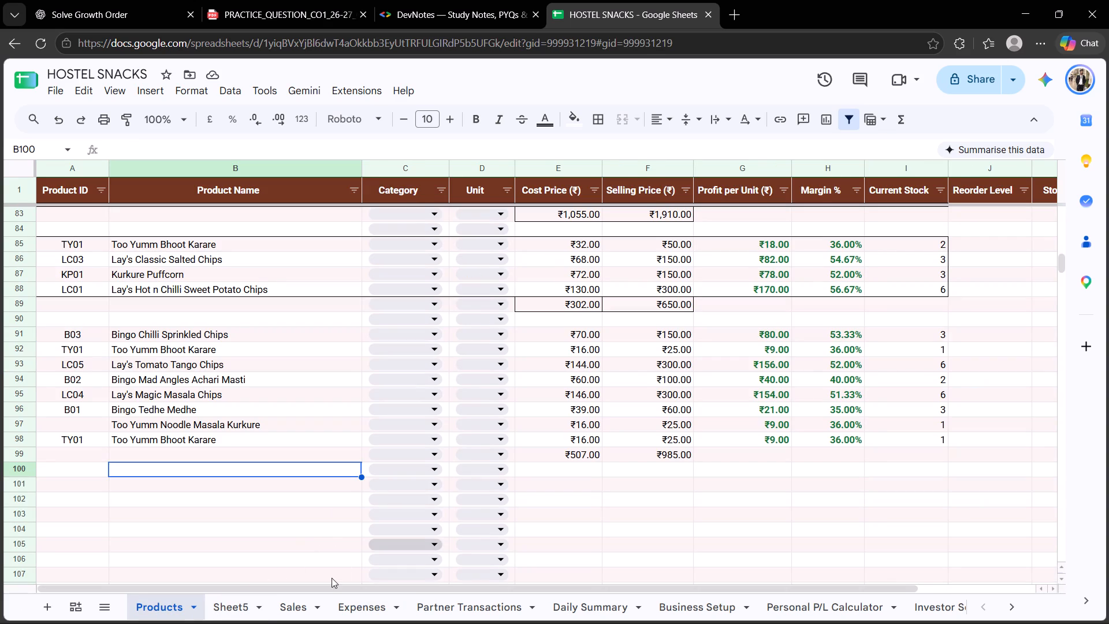
left_click(419, 601)
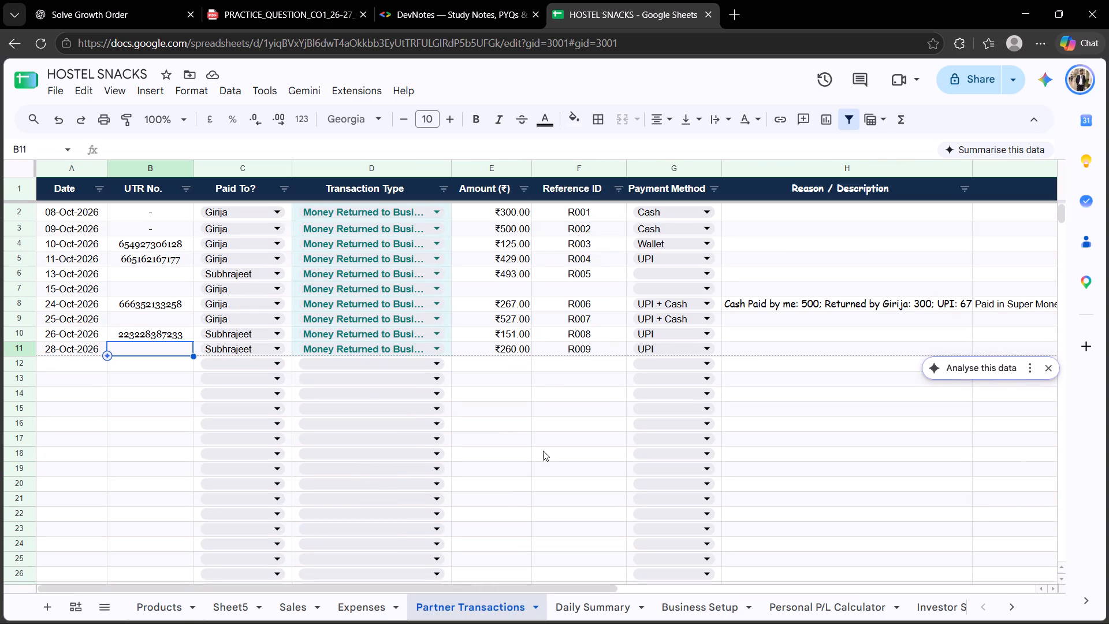
left_click(343, 604)
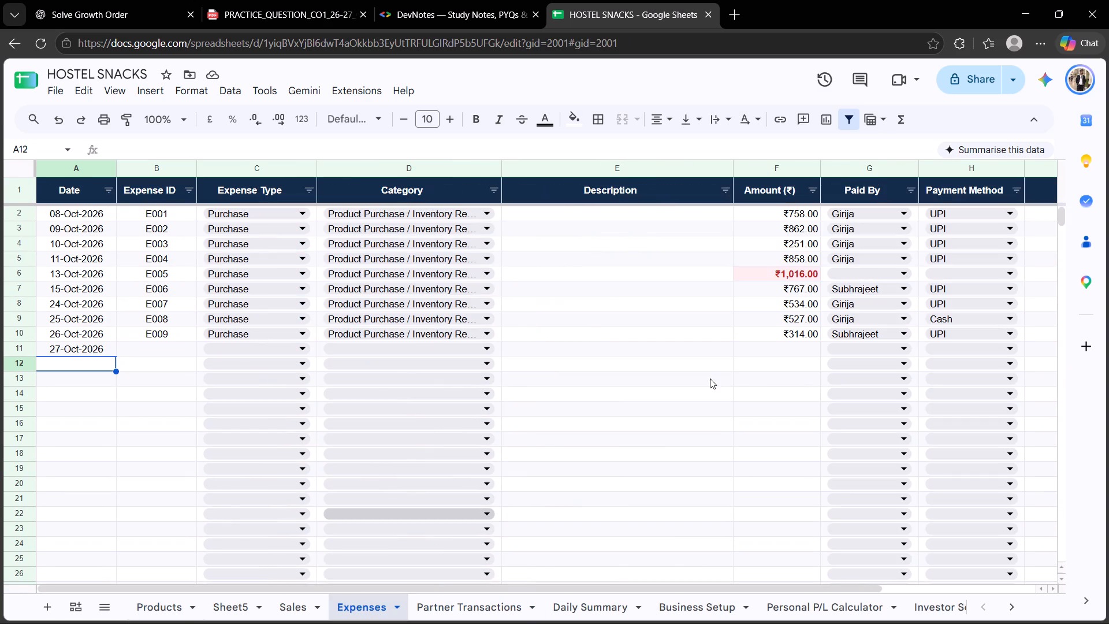
left_click(778, 353)
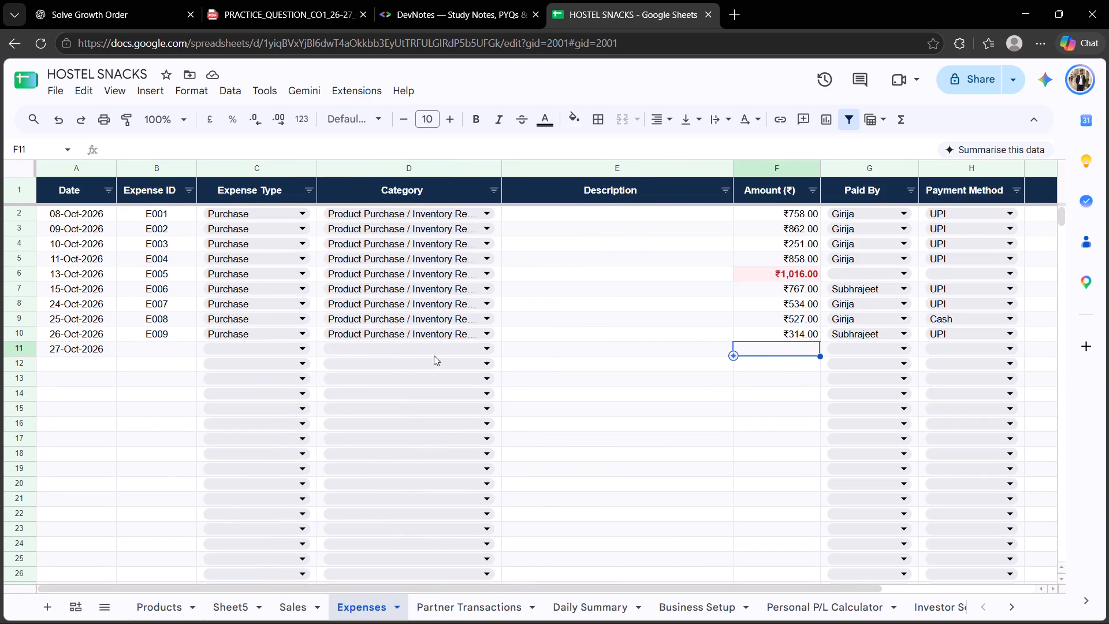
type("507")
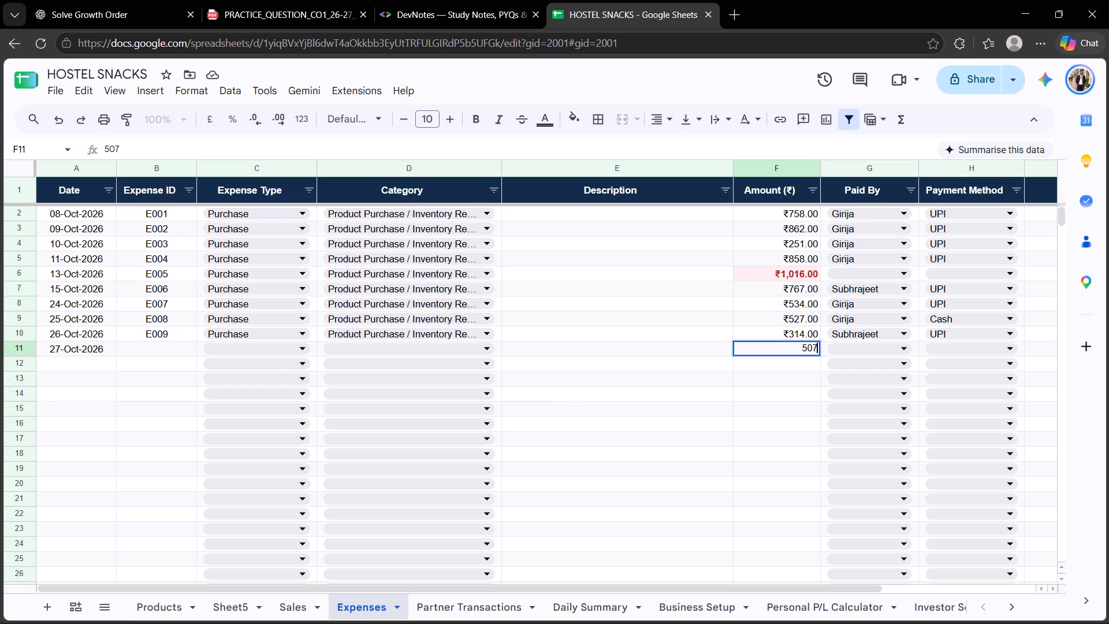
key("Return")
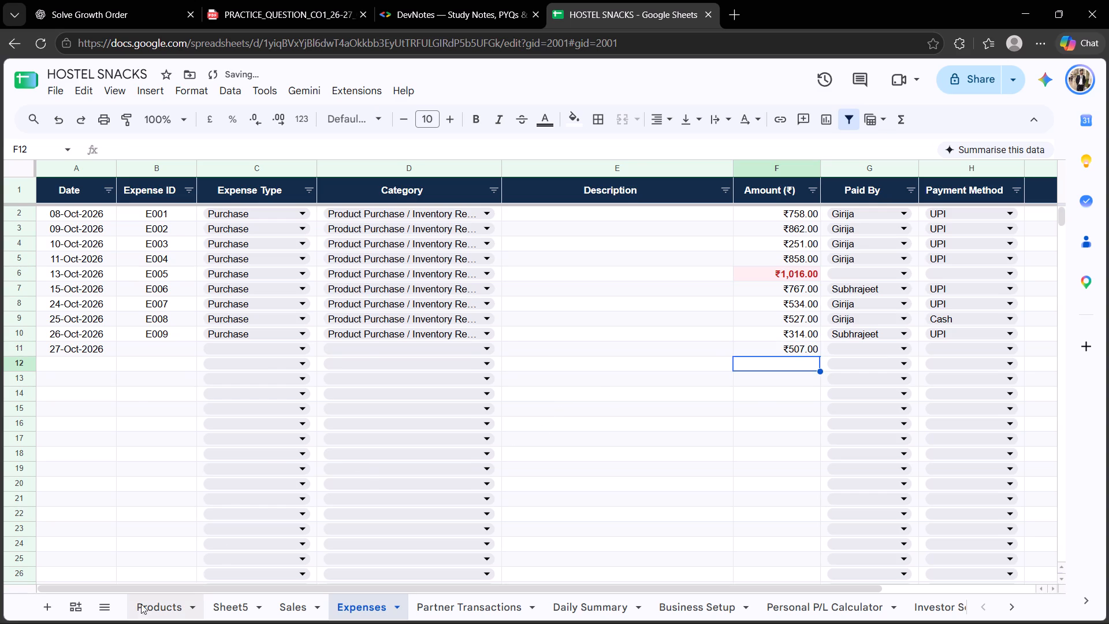
Set the new expense's category to Product Purchase / Inventory Restock and its expense type to Purchase.
left_click(141, 607)
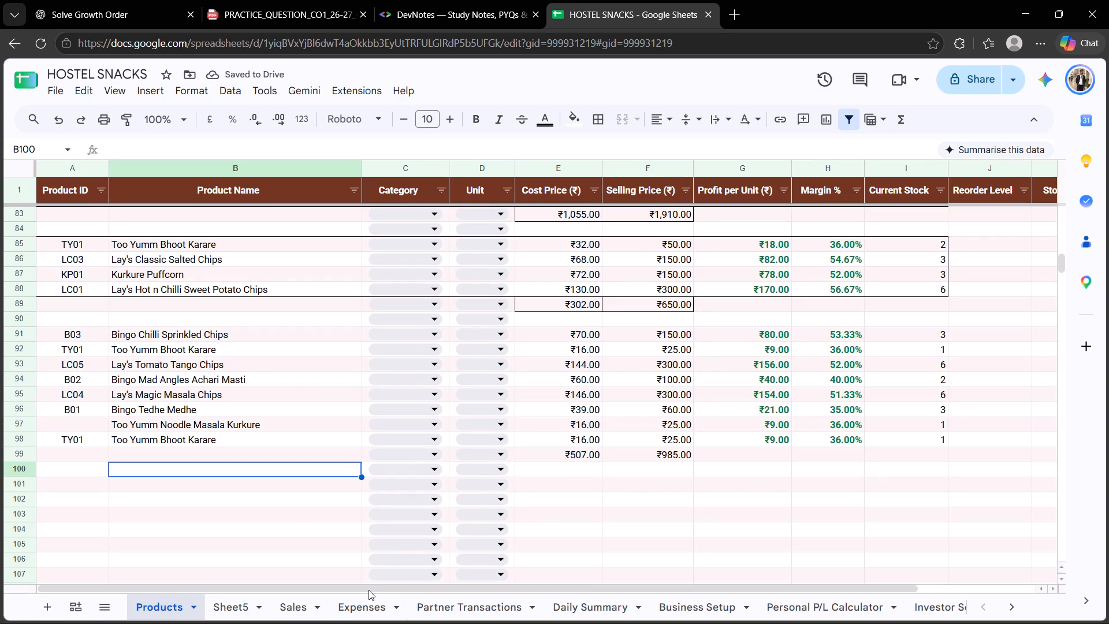
left_click(349, 606)
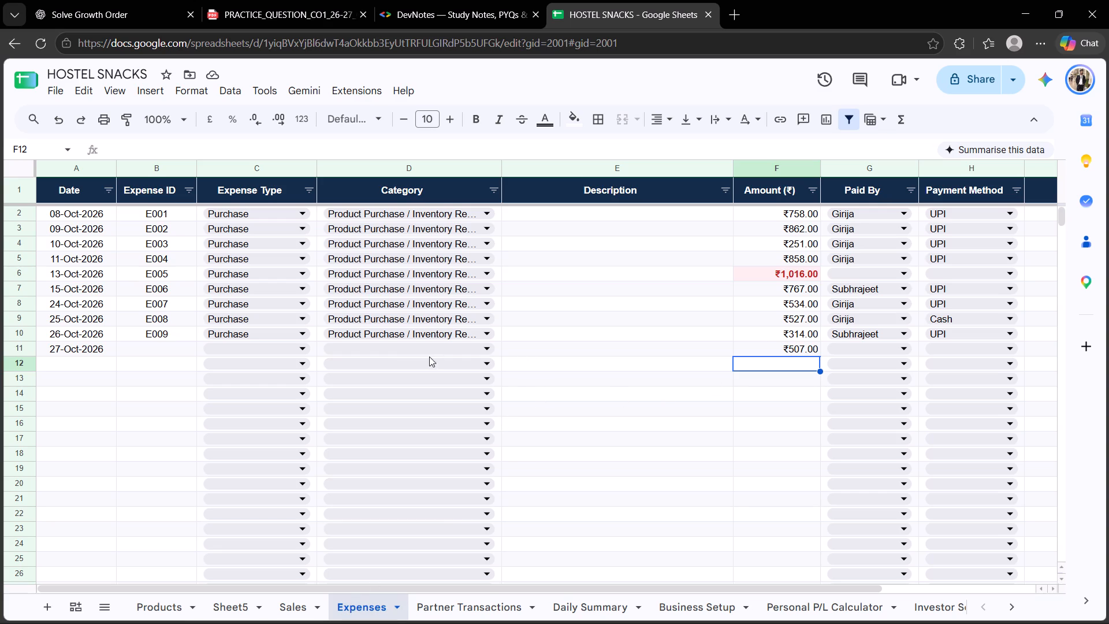
left_click(387, 344)
left_click(388, 375)
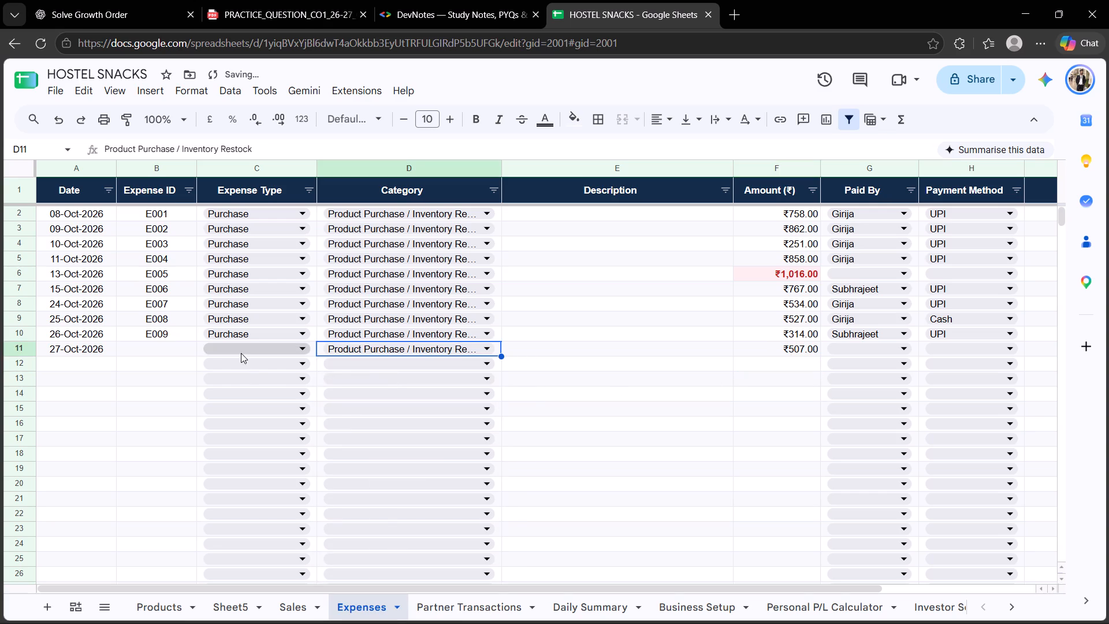
left_click(241, 353)
left_click(240, 391)
Continue the Expense ID series from E009 into row 11 as E010.
left_click_drag(163, 332, 168, 347)
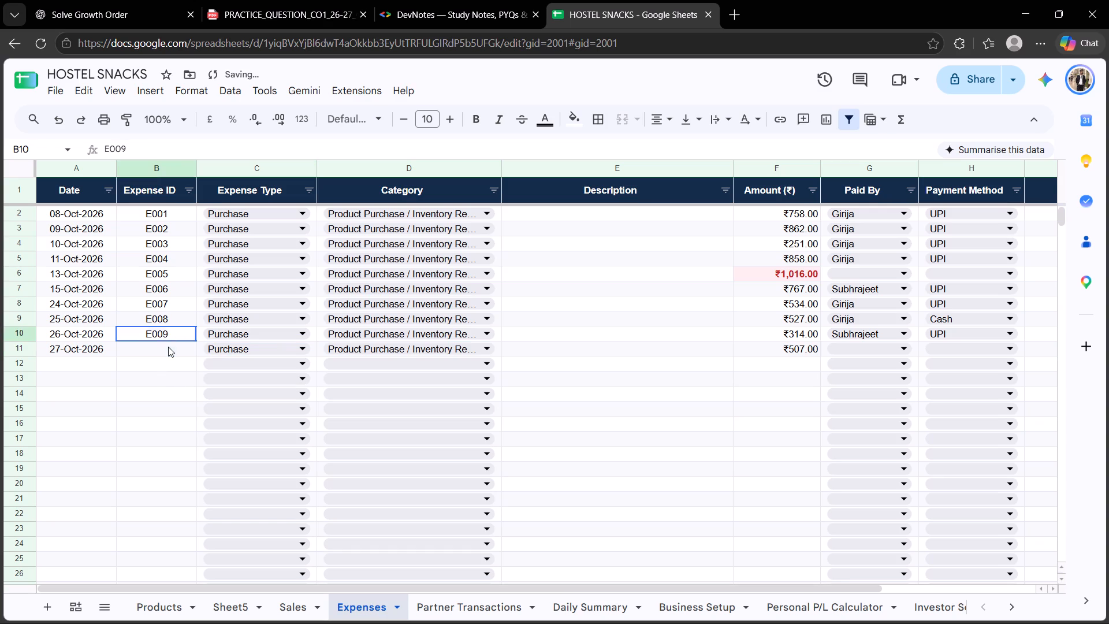
left_click_drag(168, 347, 173, 338)
left_click_drag(197, 339, 196, 347)
left_click(631, 406)
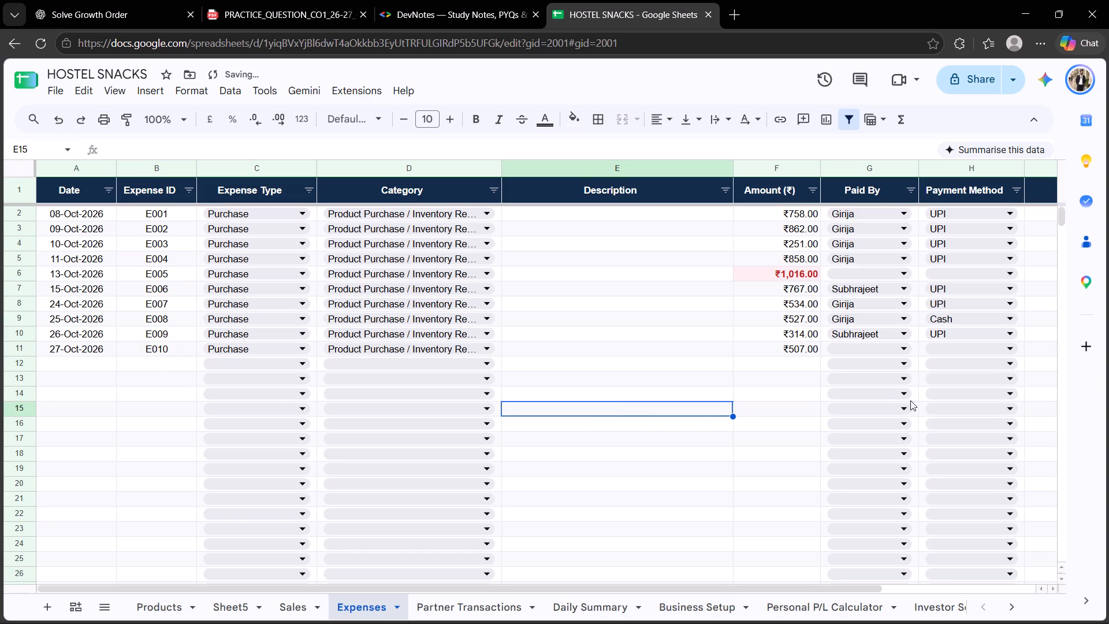
Set Paid By to Subhrajeet and the payment method to UPI for the 27-Oct-2026 expense.
left_click(866, 351)
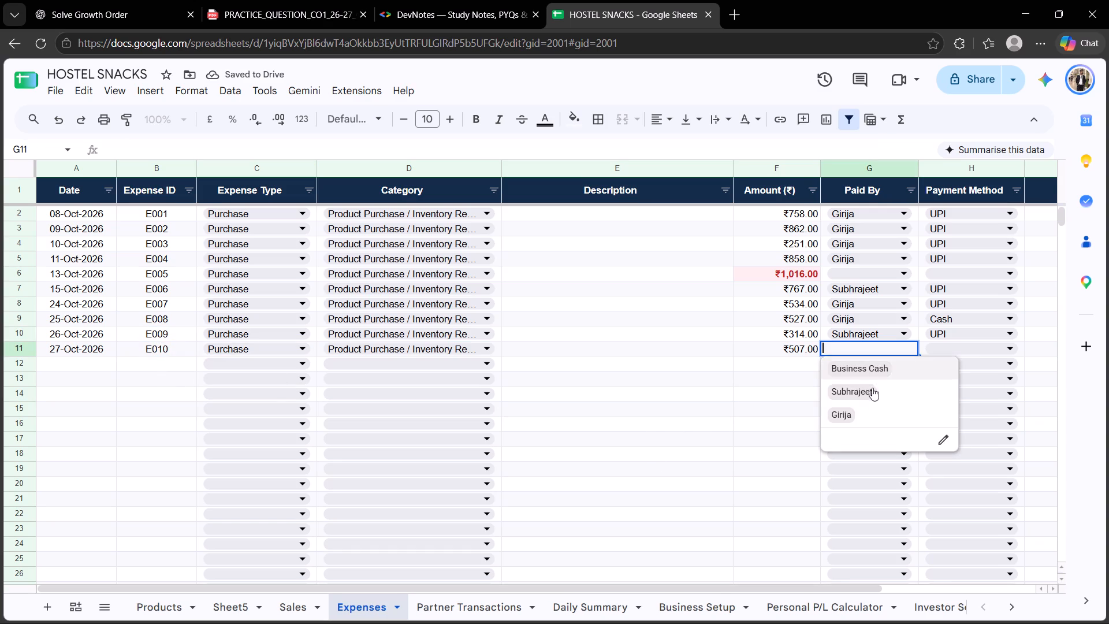
left_click(870, 413)
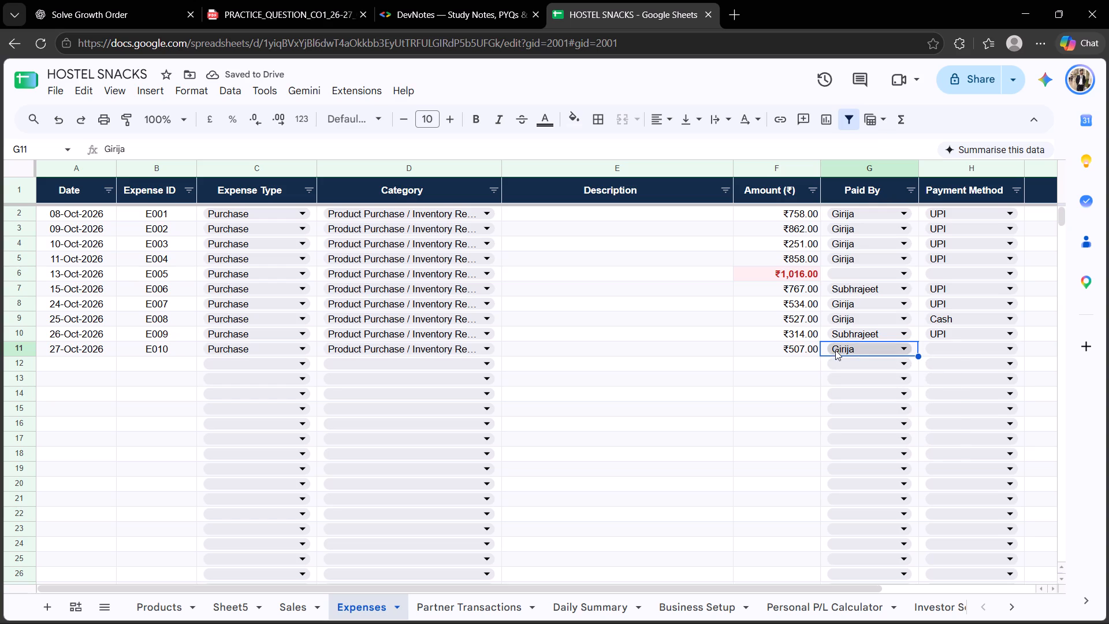
left_click(835, 350)
left_click(841, 389)
left_click(941, 352)
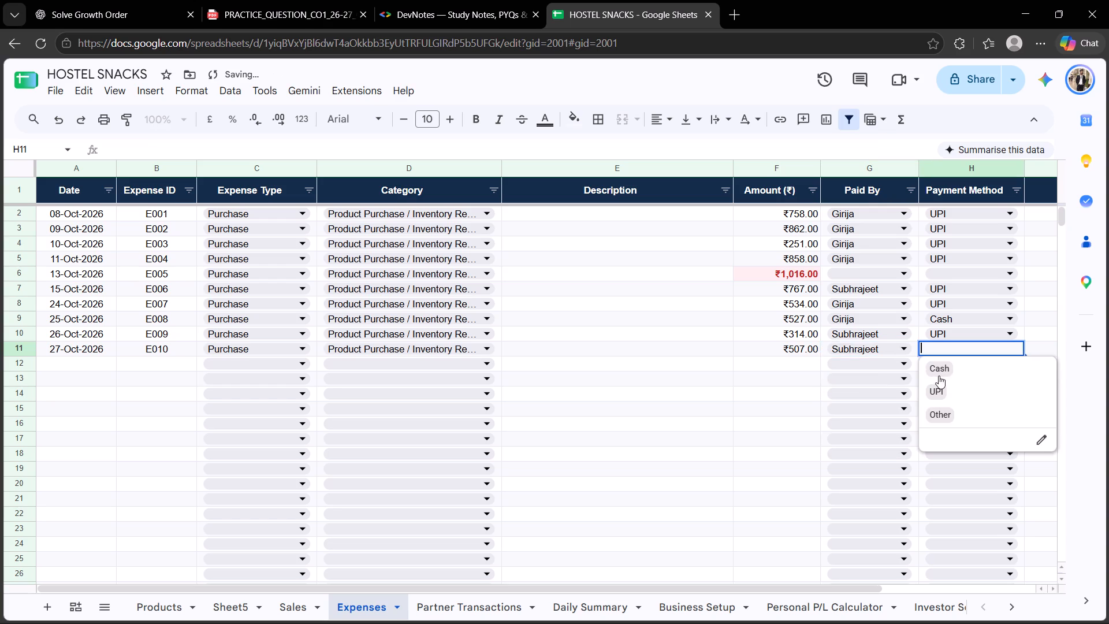
left_click(941, 392)
left_click(702, 441)
Return to the Partner Transactions sheet and select the empty UTR No. cell, B11, of the 28-Oct-2026 transaction.
left_click(482, 614)
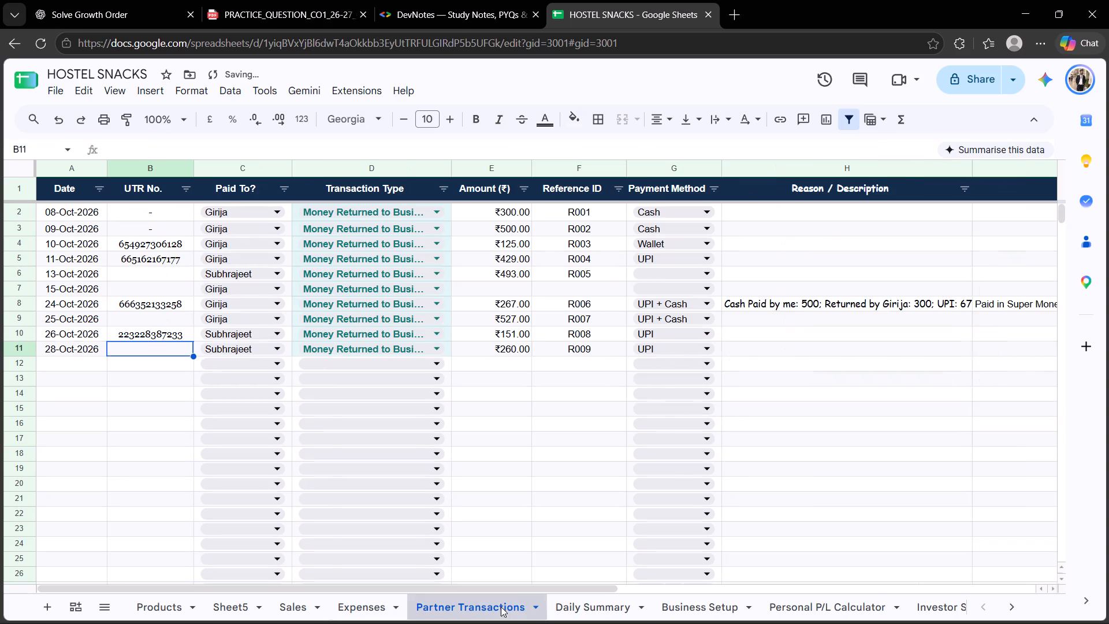
left_click(546, 370)
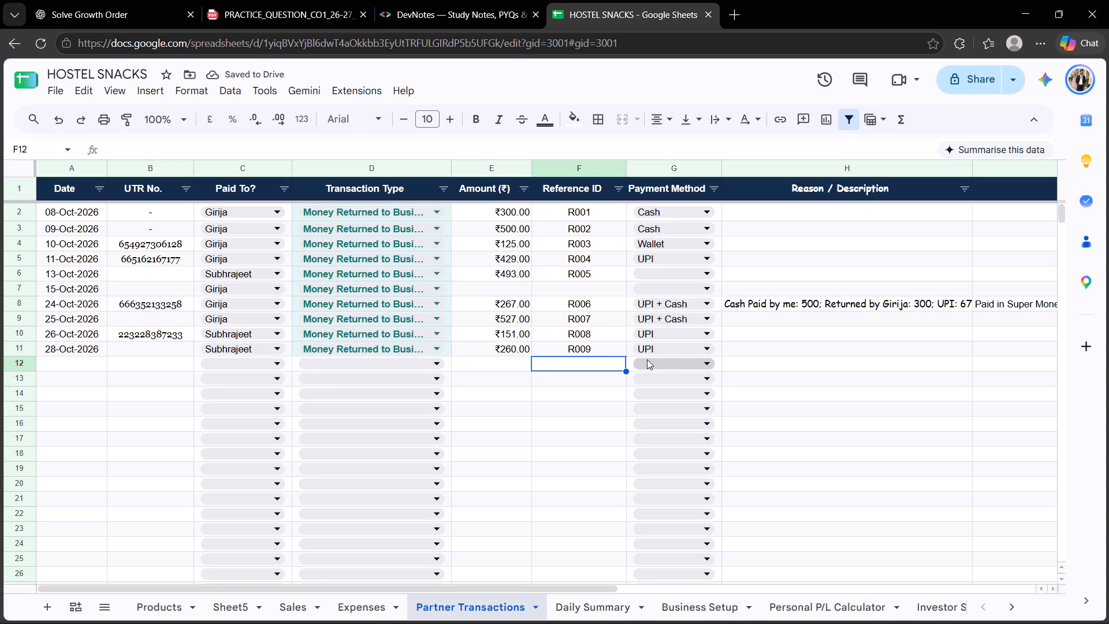
left_click(531, 397)
left_click(145, 350)
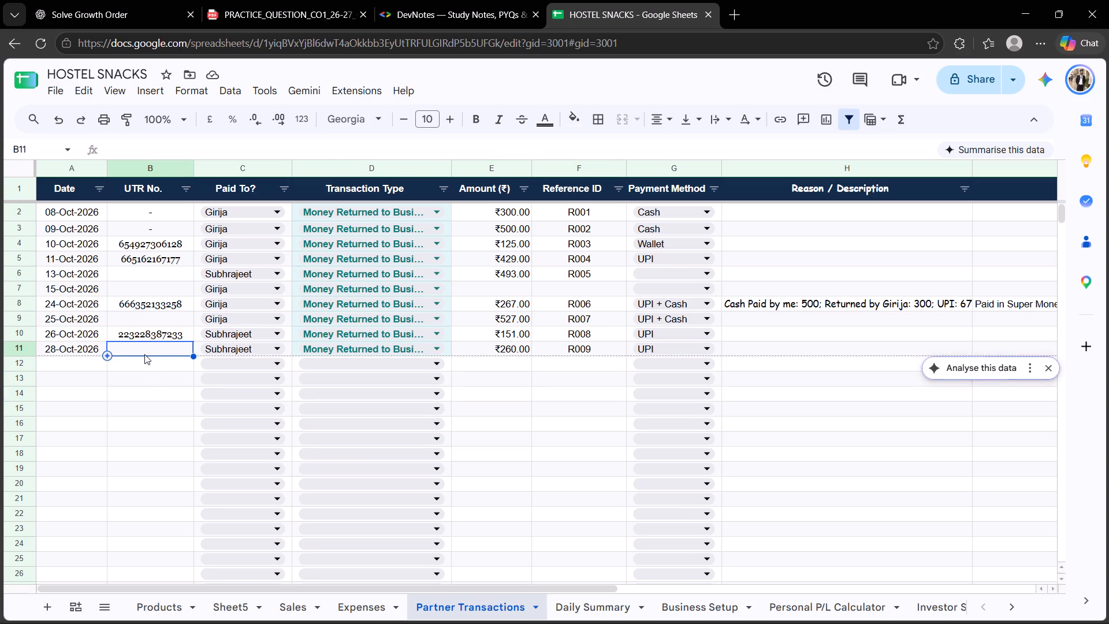
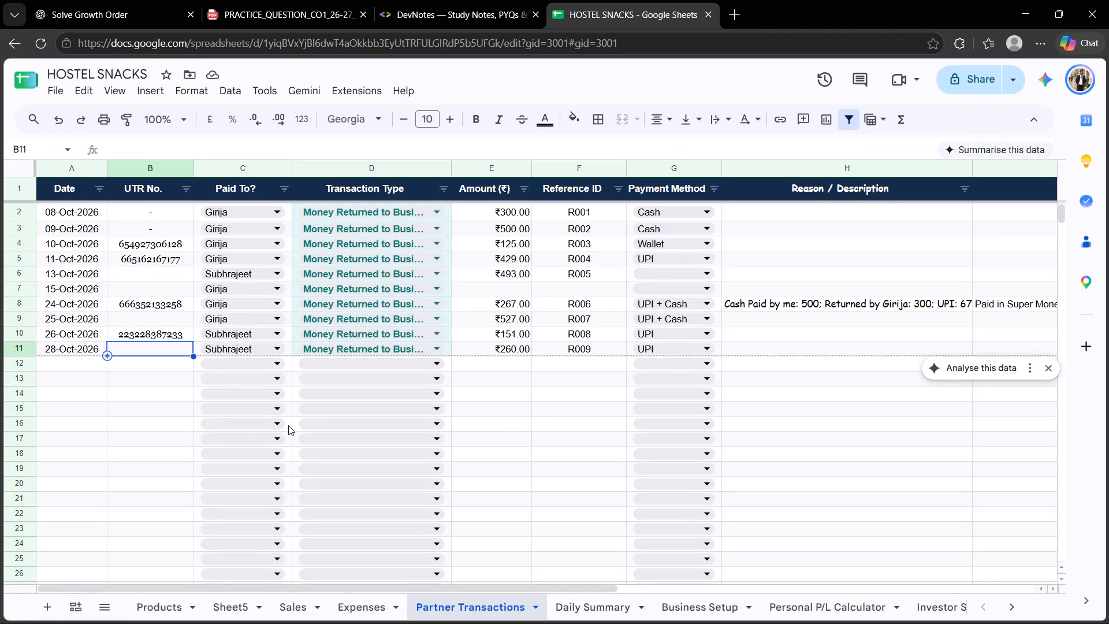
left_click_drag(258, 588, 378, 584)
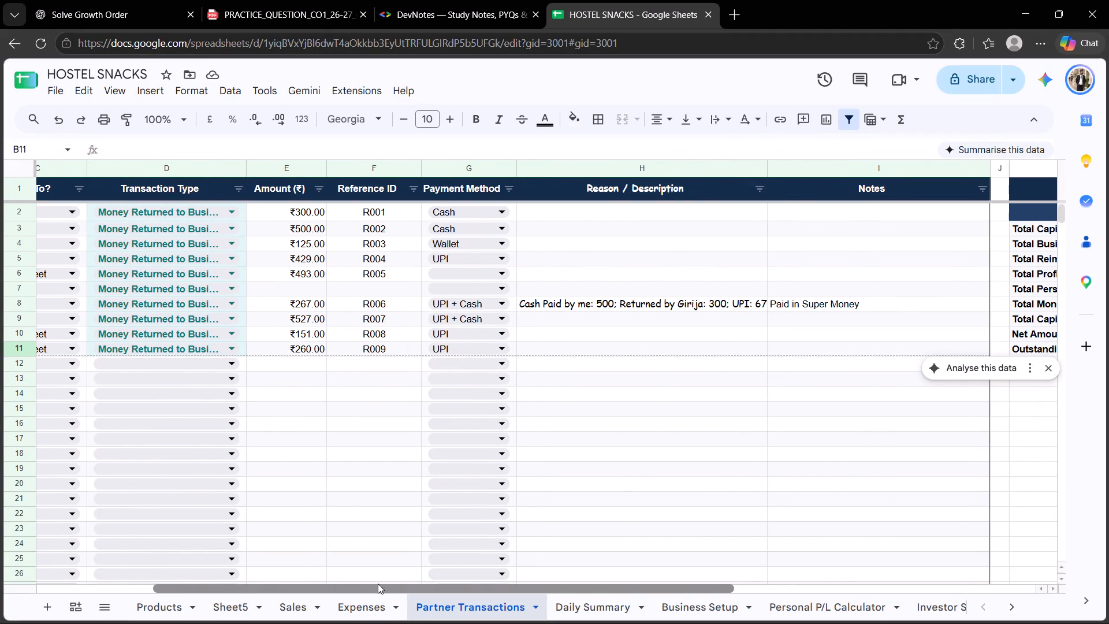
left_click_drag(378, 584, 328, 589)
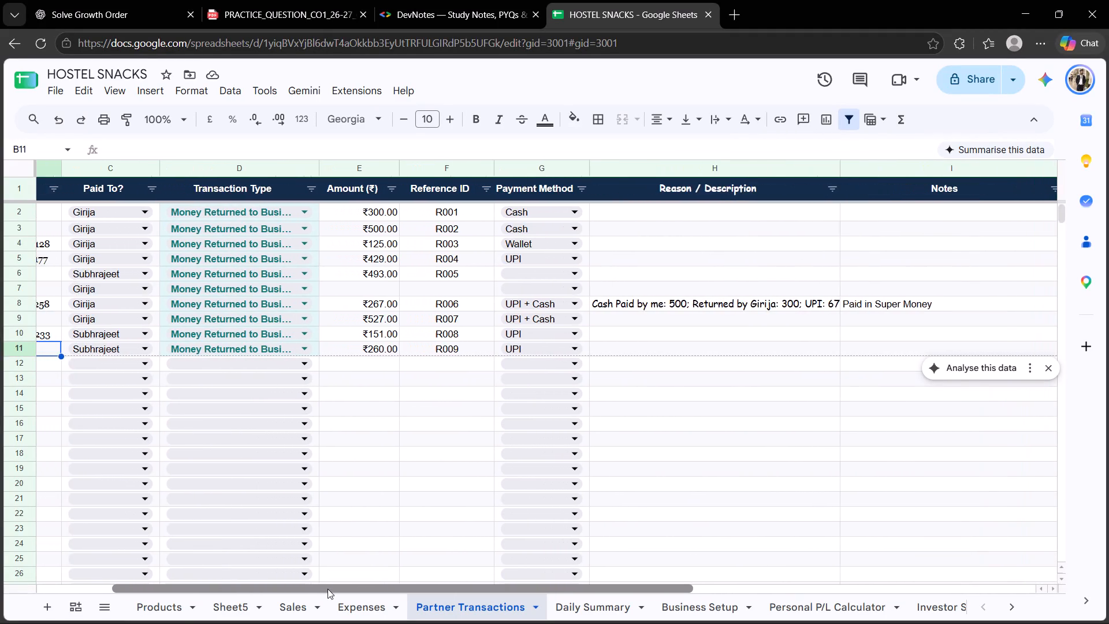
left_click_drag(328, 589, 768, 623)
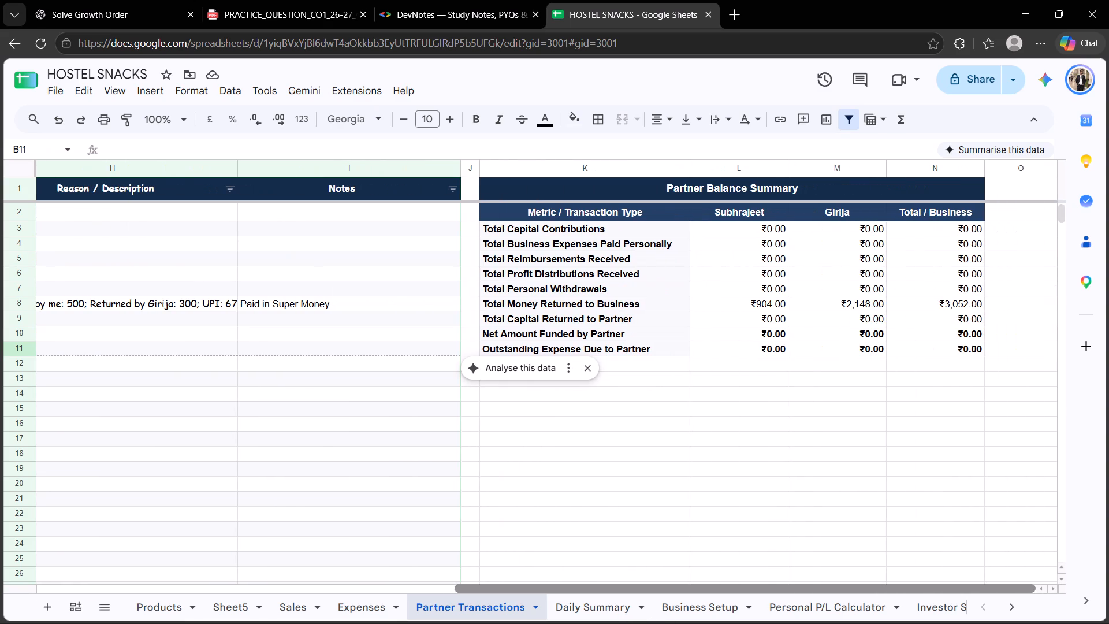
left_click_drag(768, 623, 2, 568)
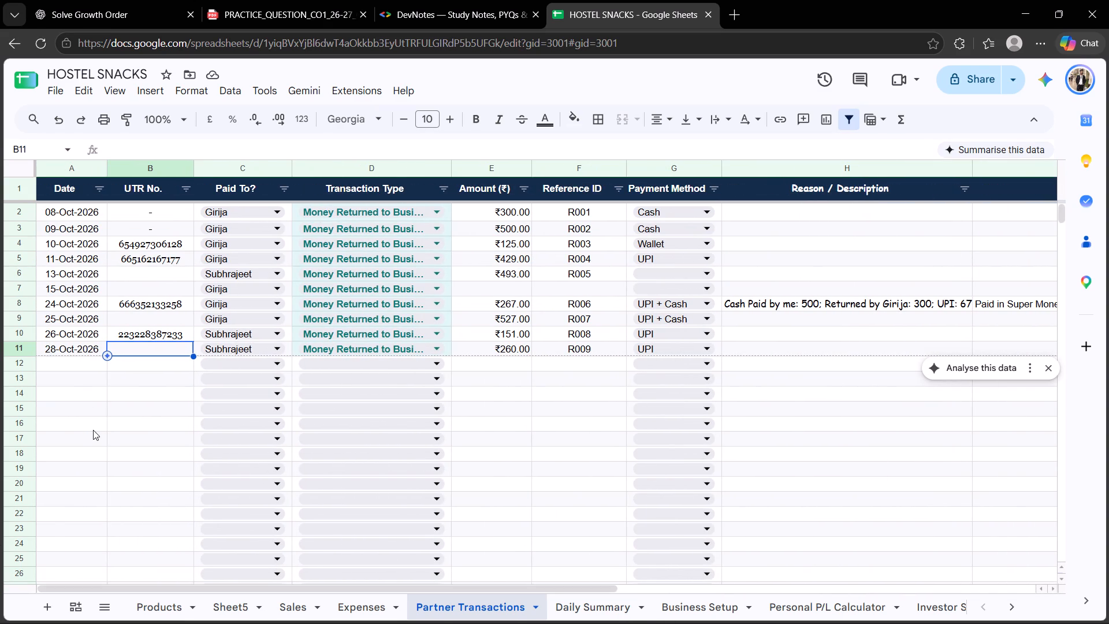
Enter the UTR number for the 28-Oct-2026 partner transaction in B11, inserting the missing 7 after the 6.
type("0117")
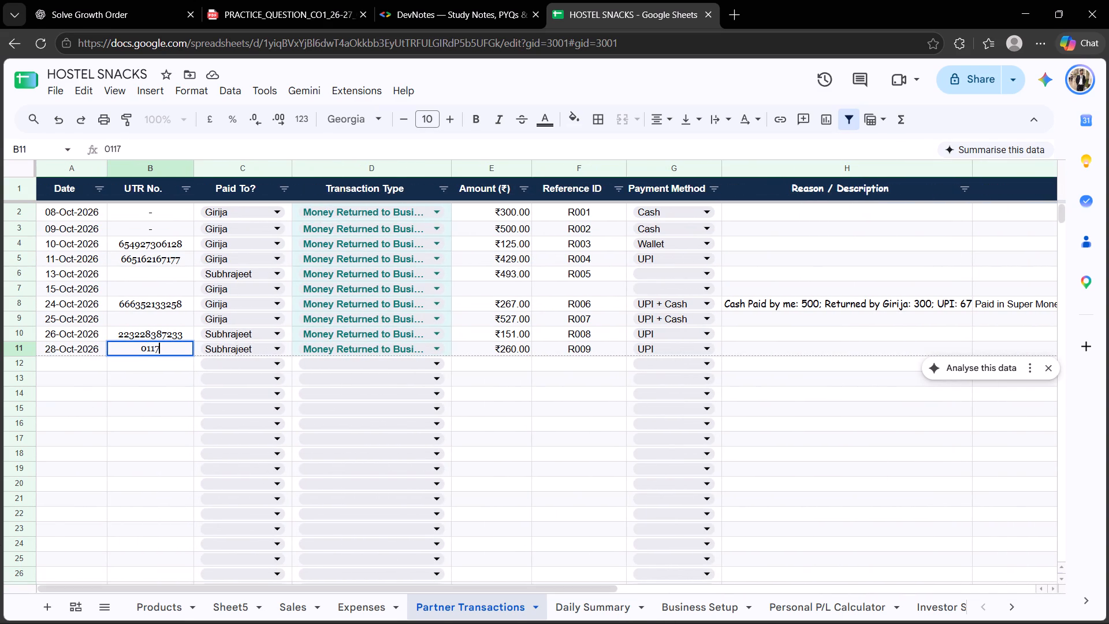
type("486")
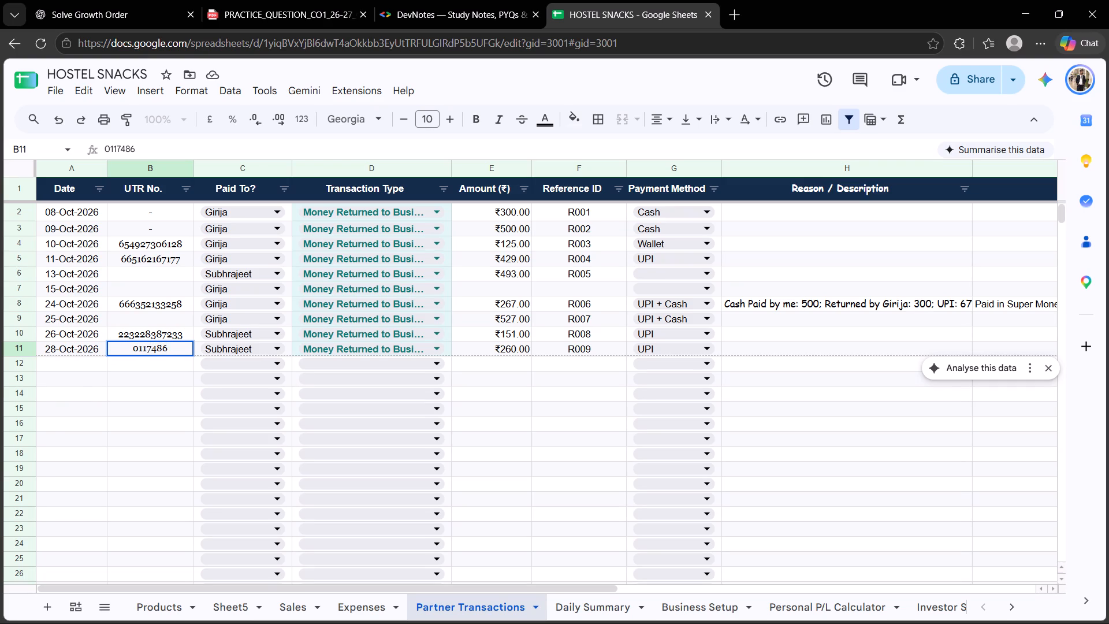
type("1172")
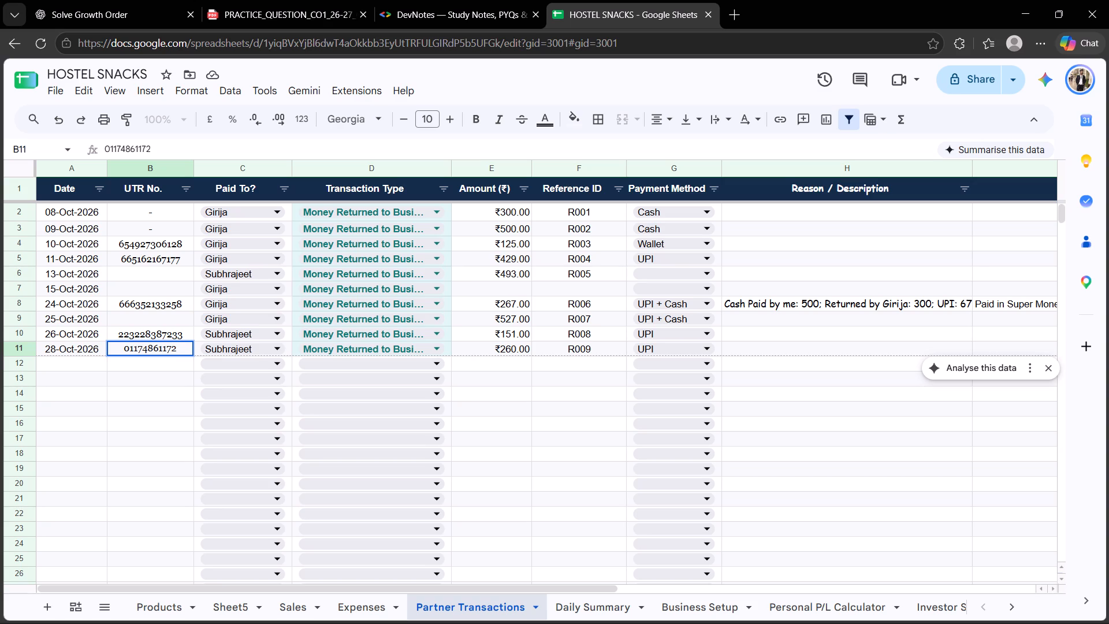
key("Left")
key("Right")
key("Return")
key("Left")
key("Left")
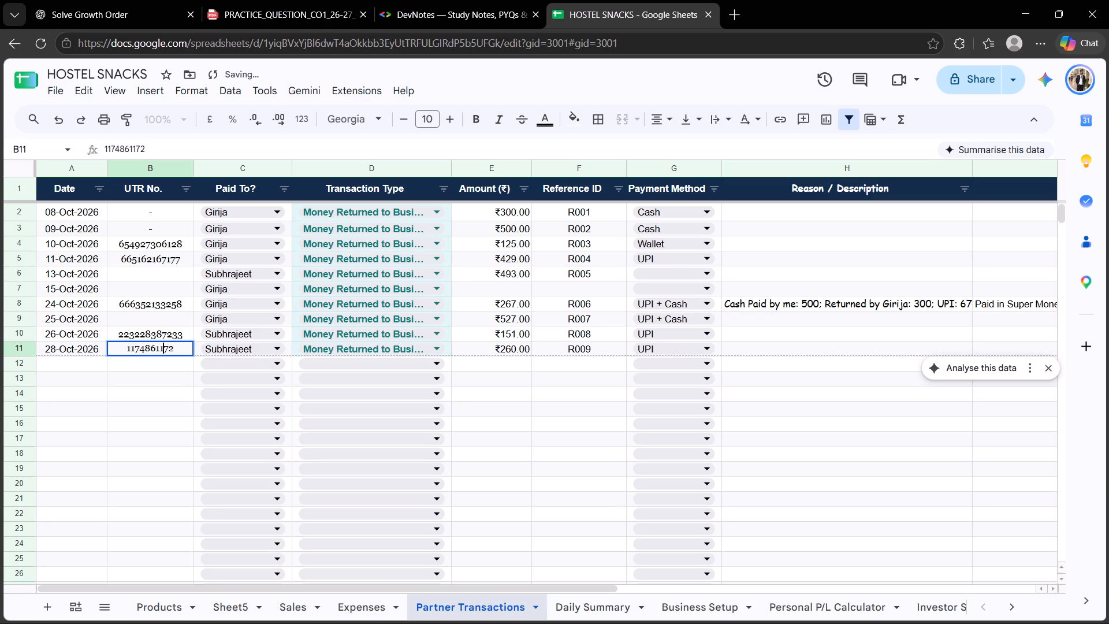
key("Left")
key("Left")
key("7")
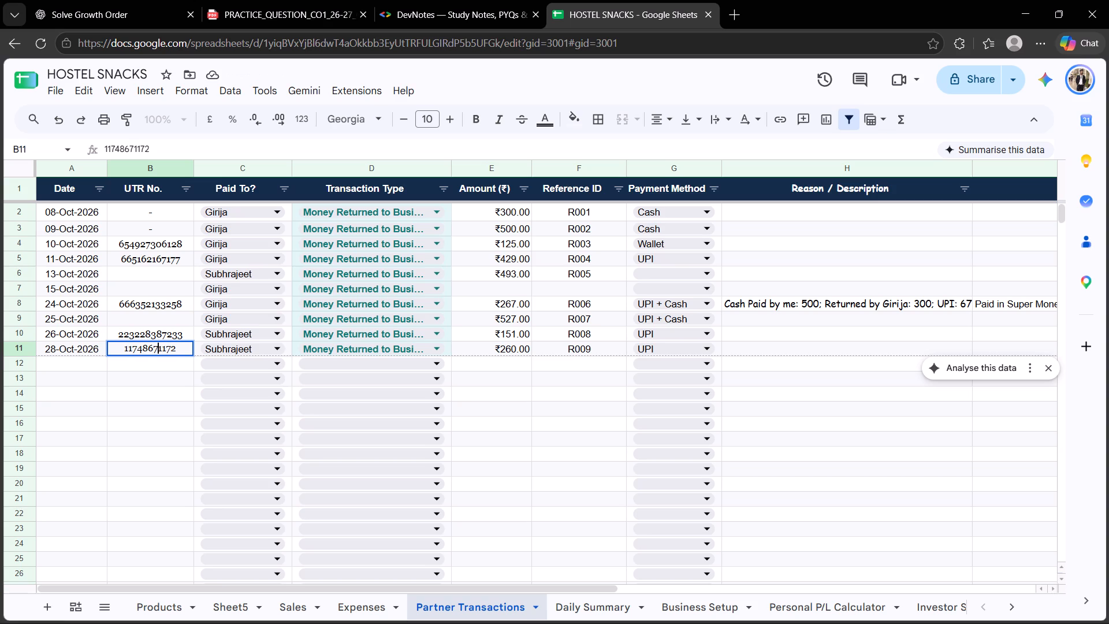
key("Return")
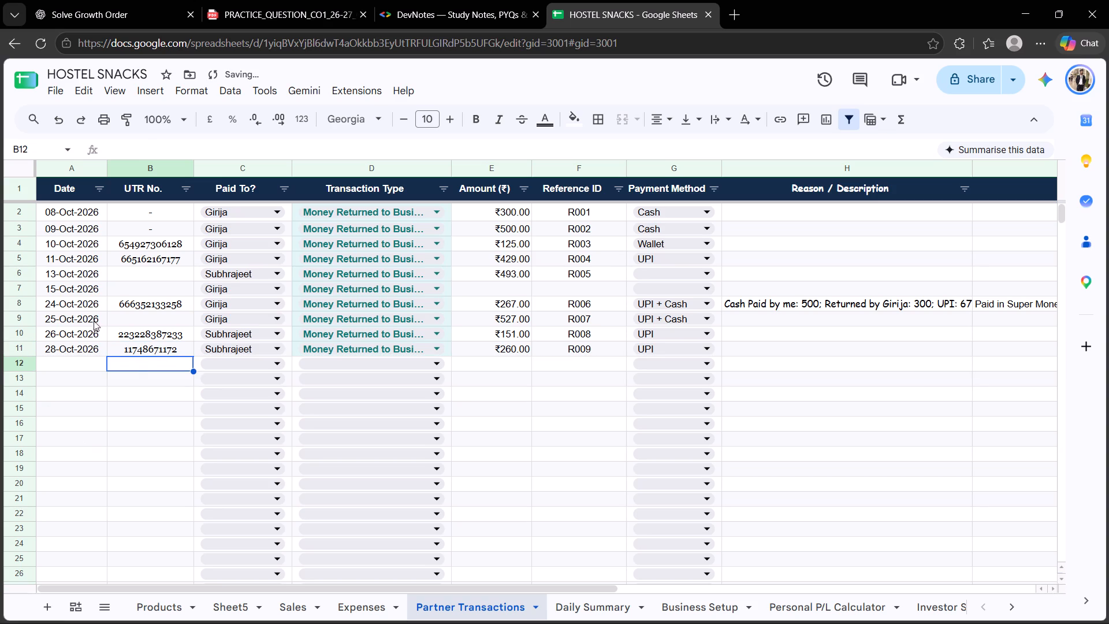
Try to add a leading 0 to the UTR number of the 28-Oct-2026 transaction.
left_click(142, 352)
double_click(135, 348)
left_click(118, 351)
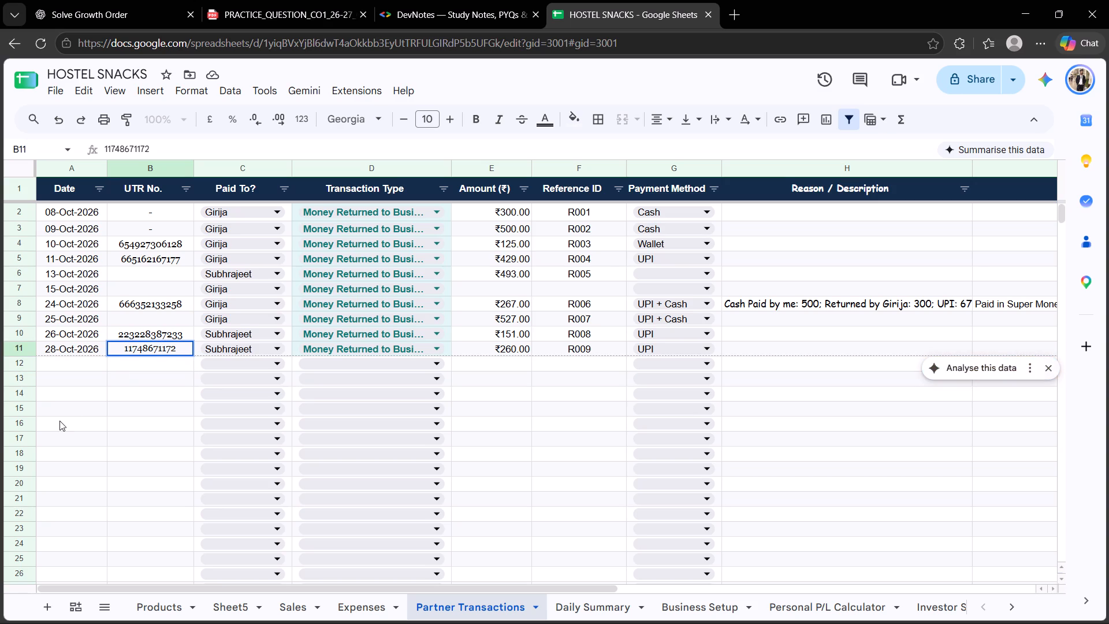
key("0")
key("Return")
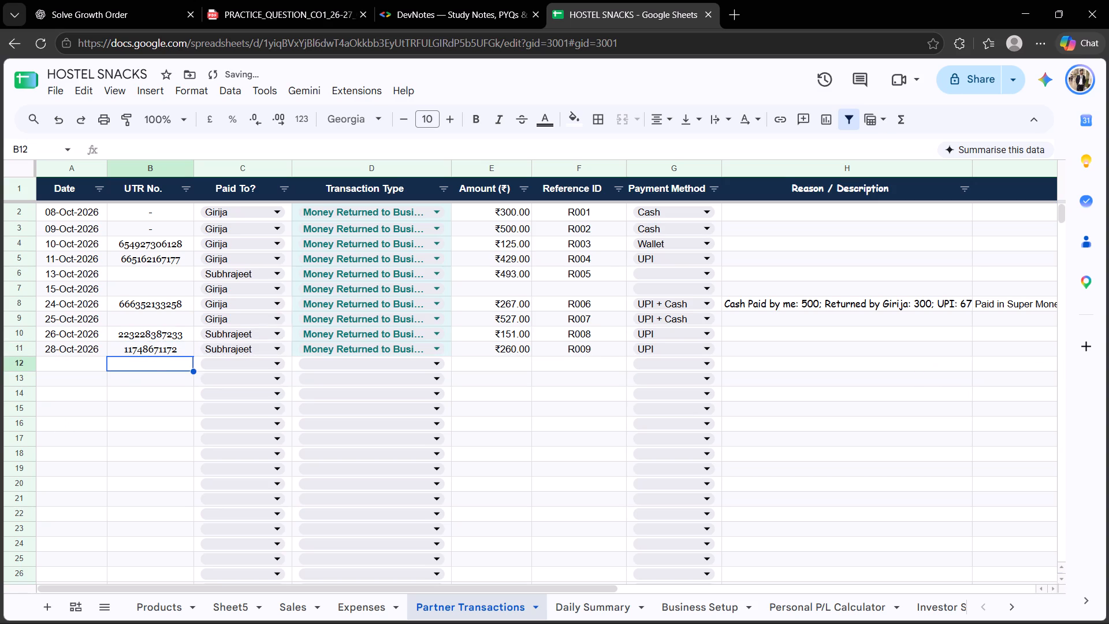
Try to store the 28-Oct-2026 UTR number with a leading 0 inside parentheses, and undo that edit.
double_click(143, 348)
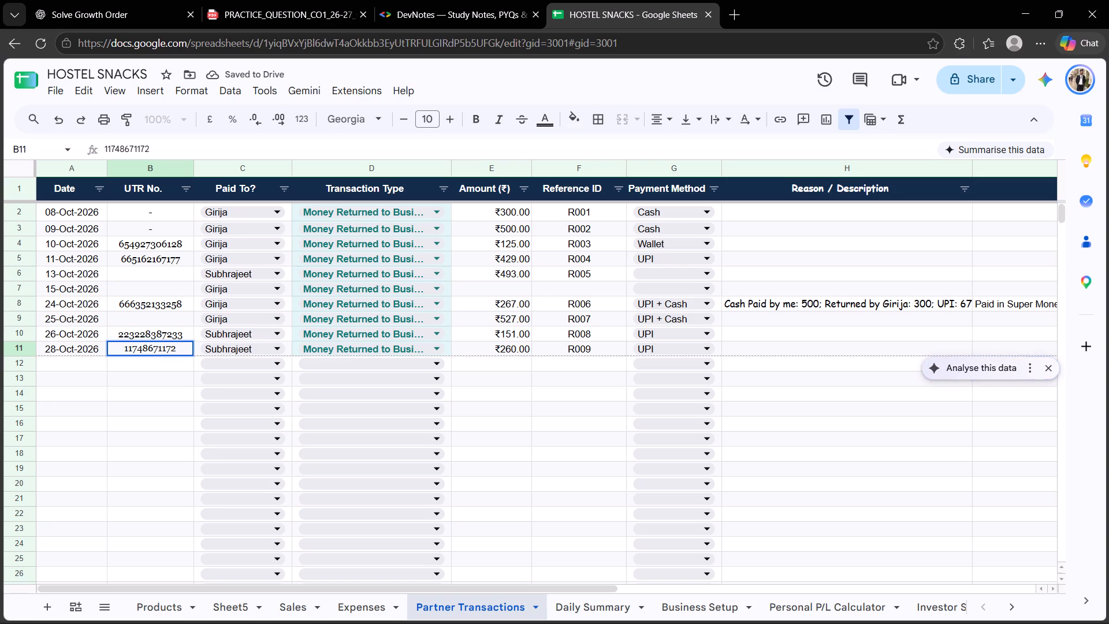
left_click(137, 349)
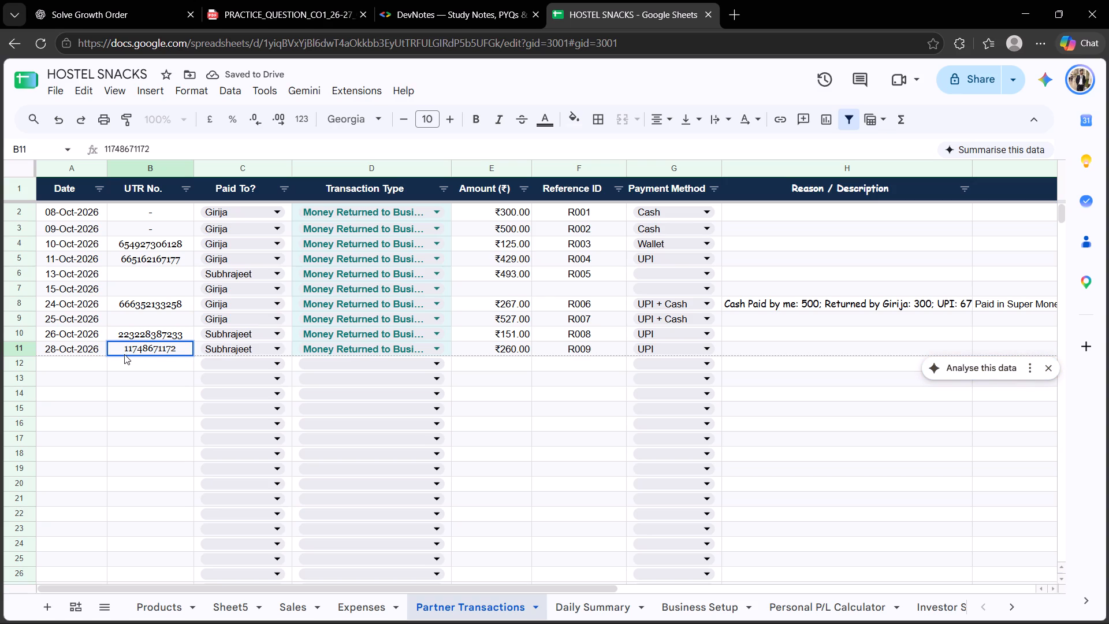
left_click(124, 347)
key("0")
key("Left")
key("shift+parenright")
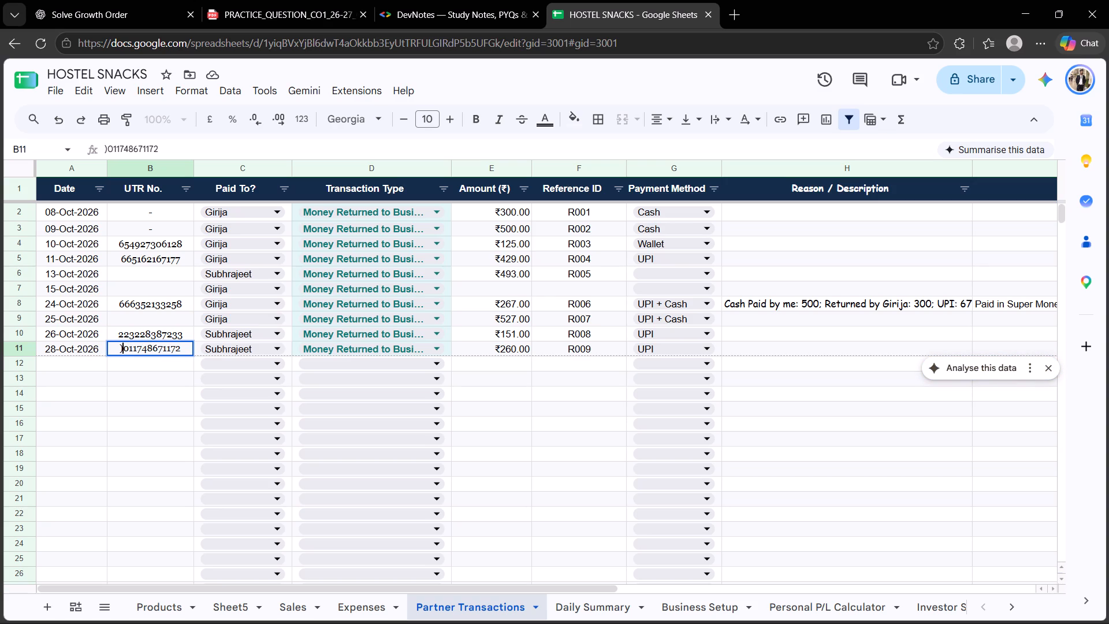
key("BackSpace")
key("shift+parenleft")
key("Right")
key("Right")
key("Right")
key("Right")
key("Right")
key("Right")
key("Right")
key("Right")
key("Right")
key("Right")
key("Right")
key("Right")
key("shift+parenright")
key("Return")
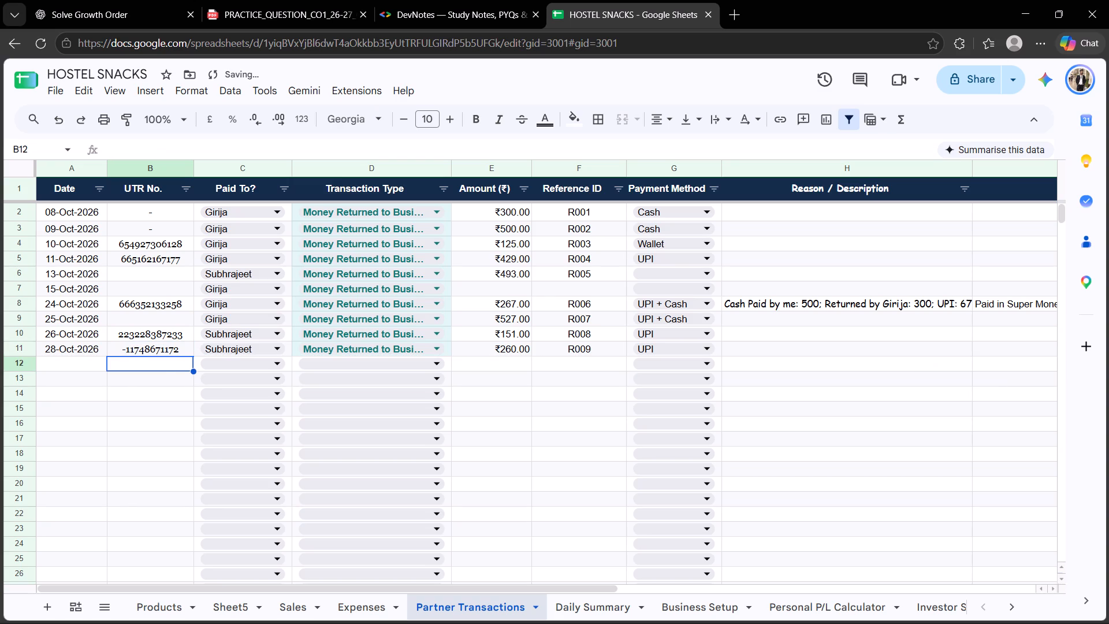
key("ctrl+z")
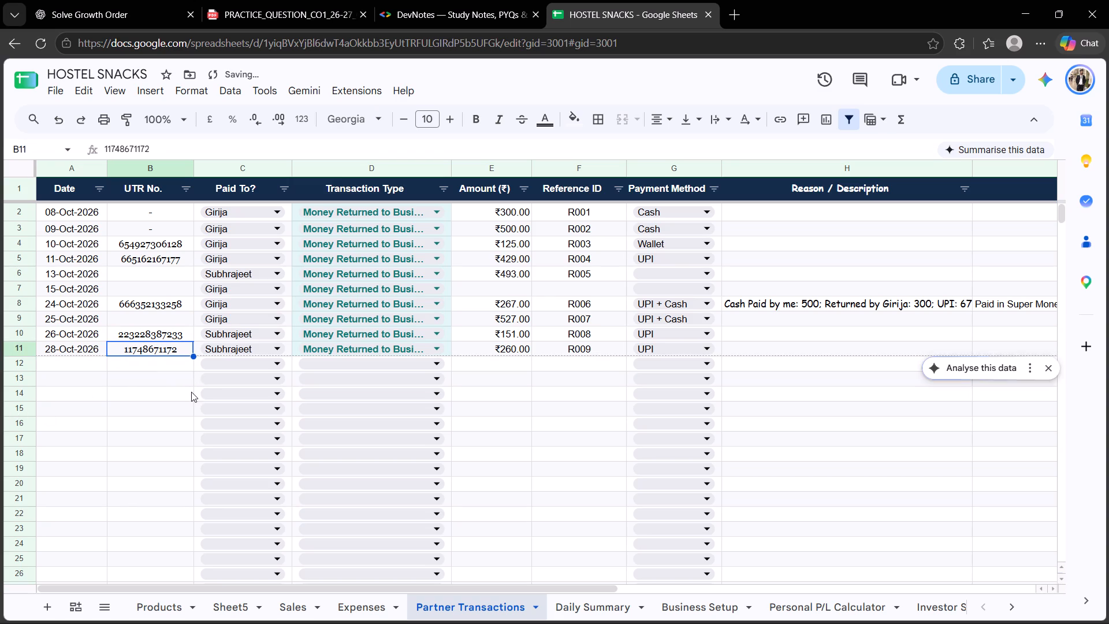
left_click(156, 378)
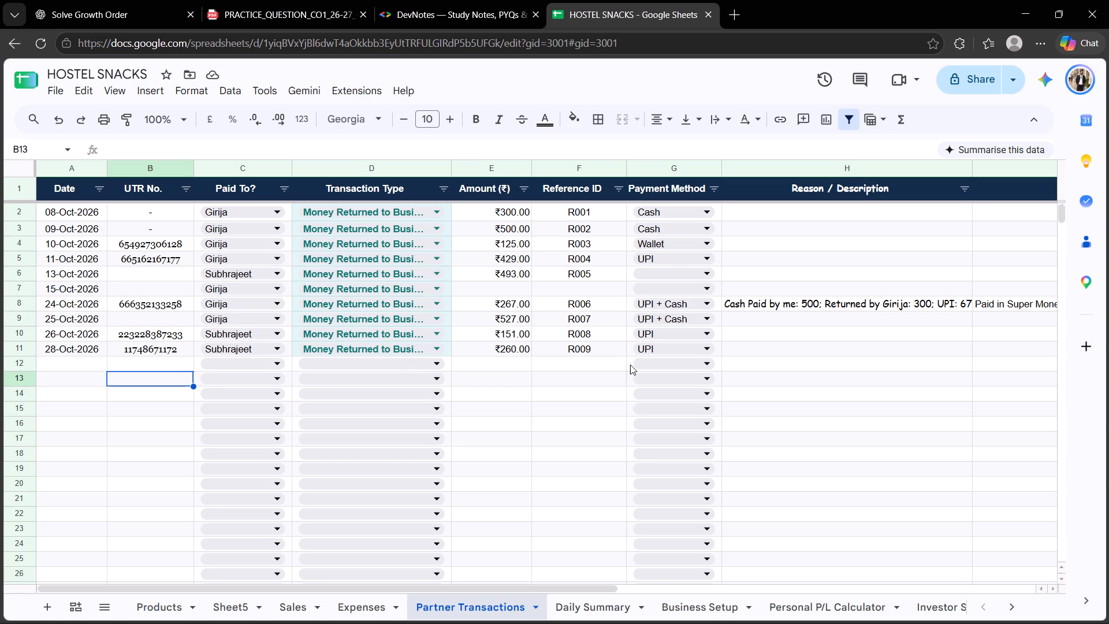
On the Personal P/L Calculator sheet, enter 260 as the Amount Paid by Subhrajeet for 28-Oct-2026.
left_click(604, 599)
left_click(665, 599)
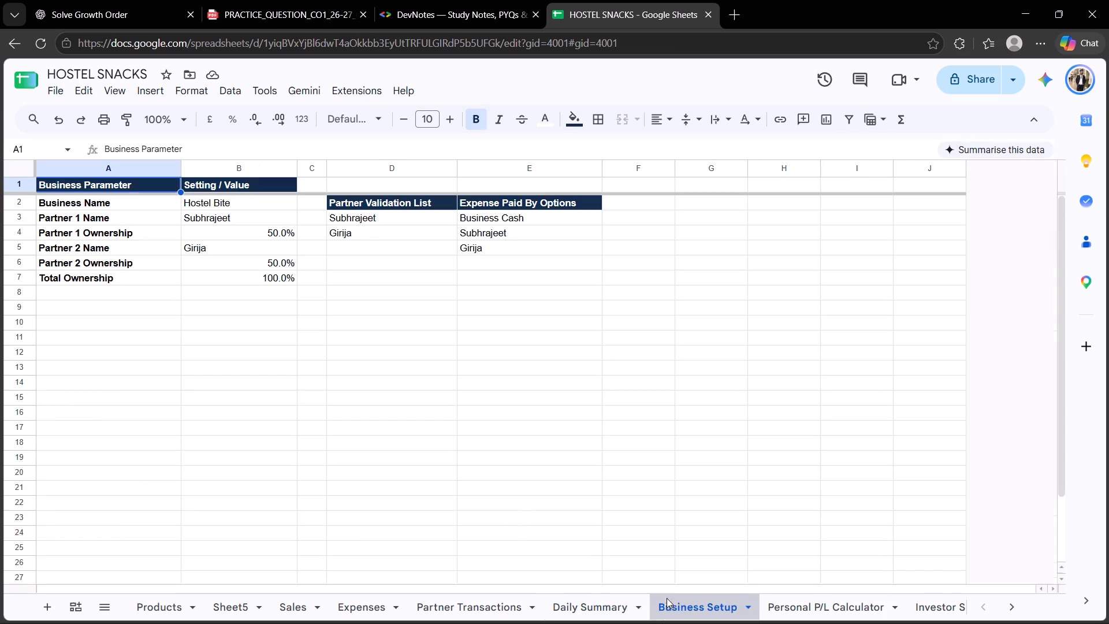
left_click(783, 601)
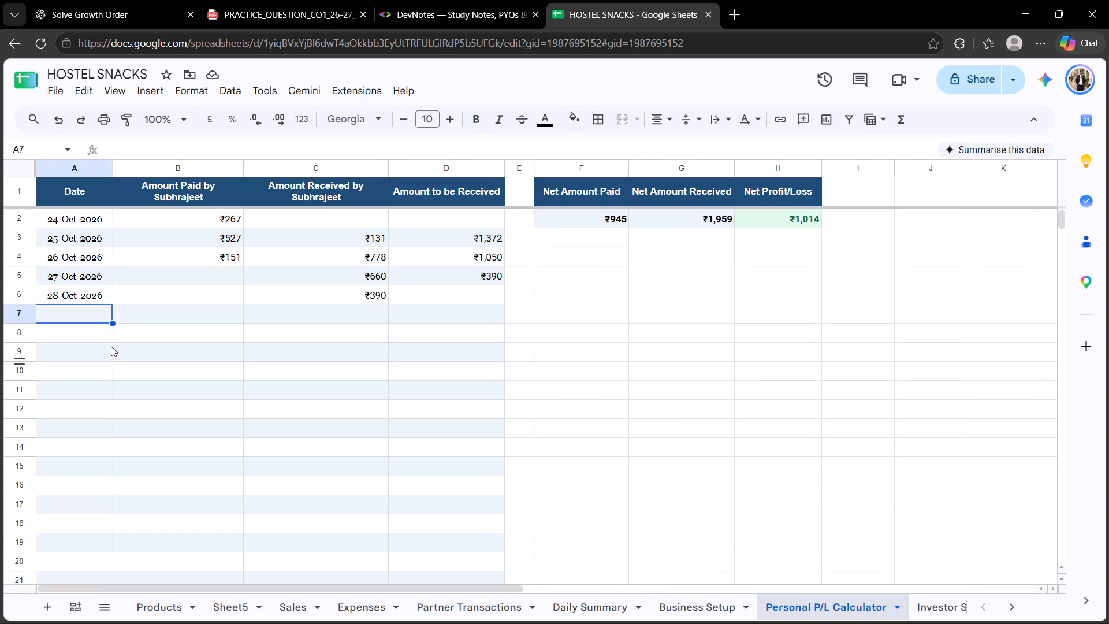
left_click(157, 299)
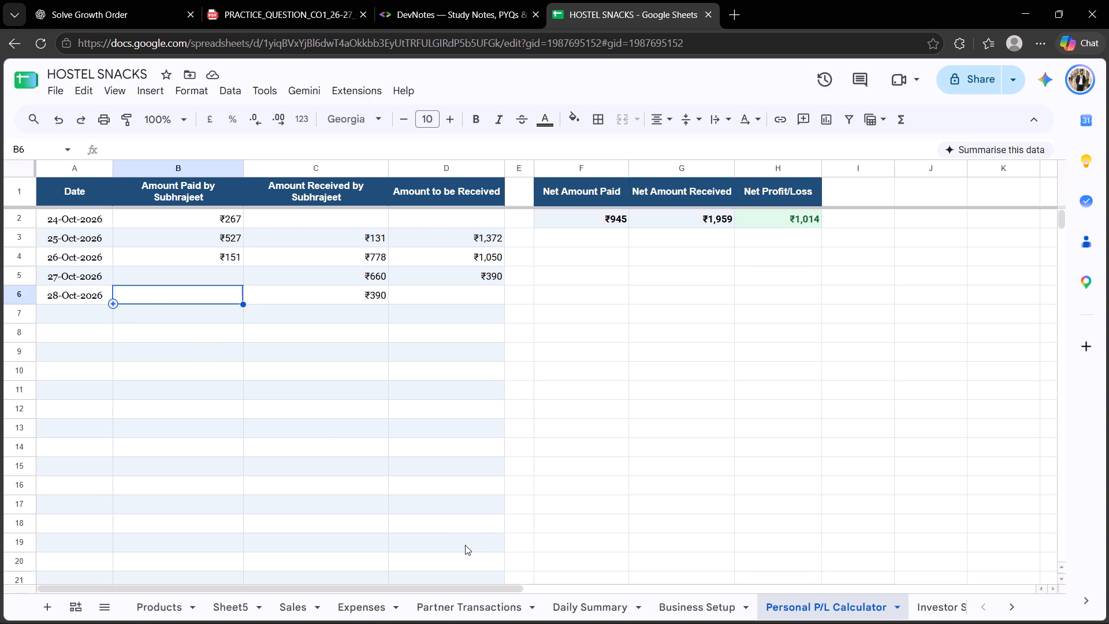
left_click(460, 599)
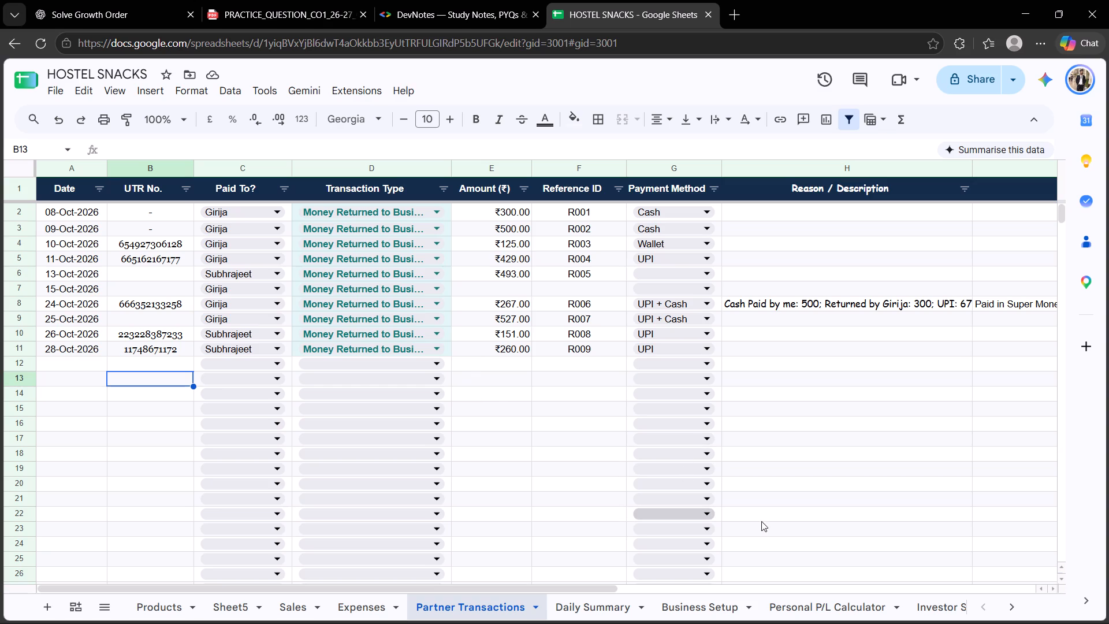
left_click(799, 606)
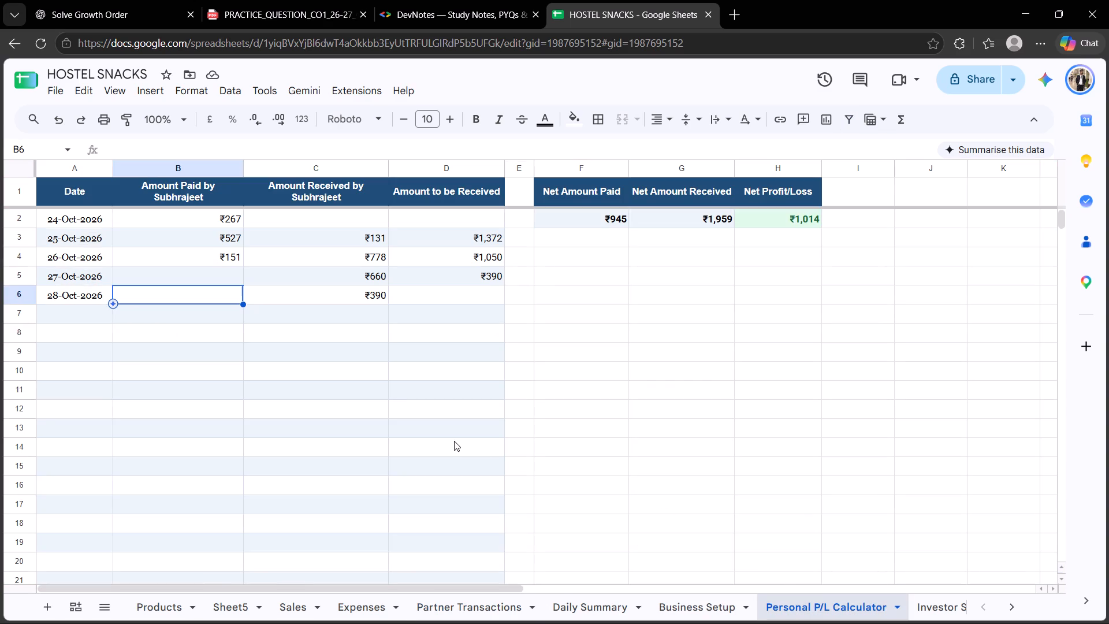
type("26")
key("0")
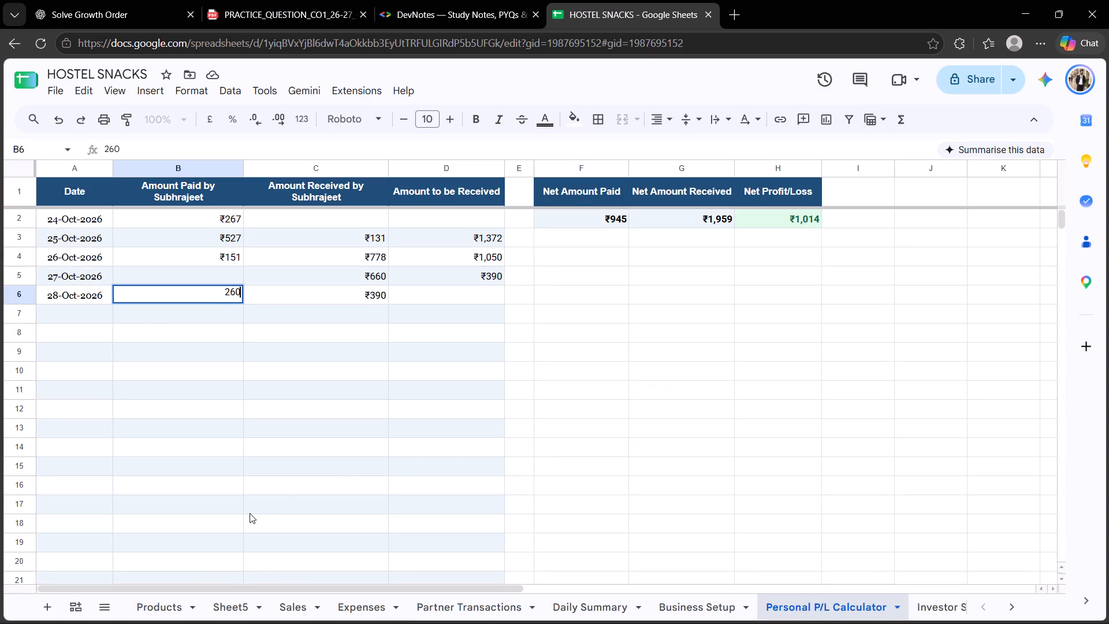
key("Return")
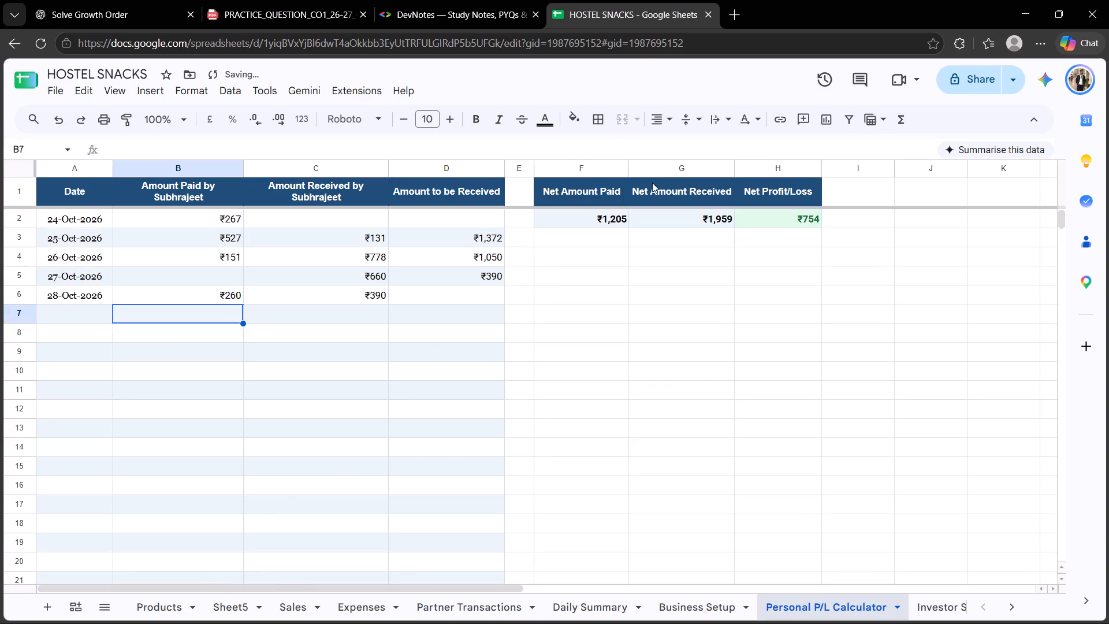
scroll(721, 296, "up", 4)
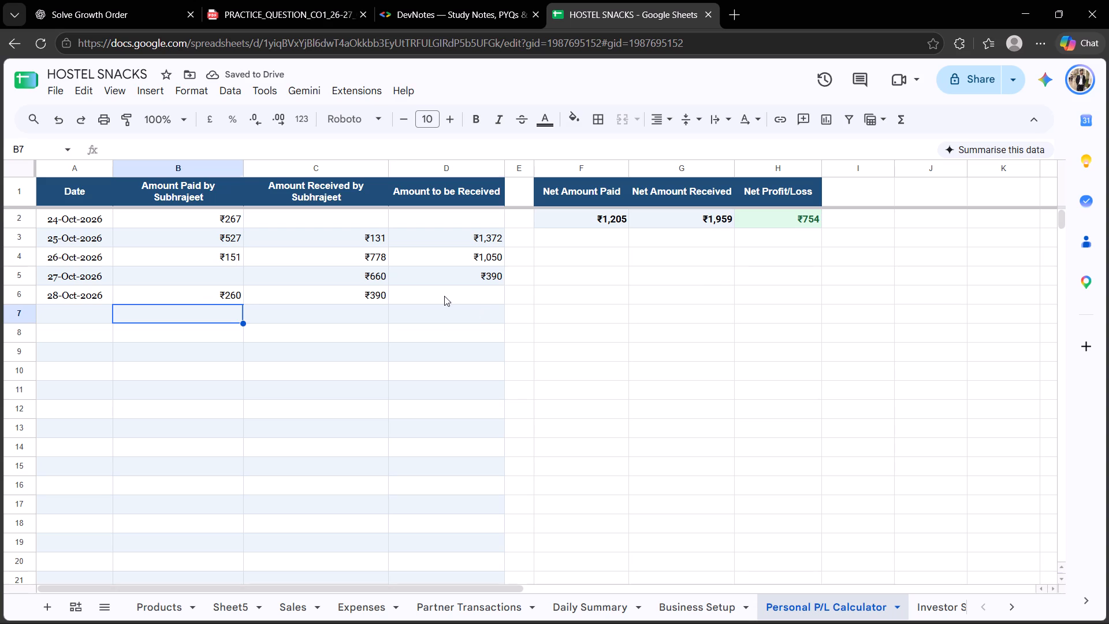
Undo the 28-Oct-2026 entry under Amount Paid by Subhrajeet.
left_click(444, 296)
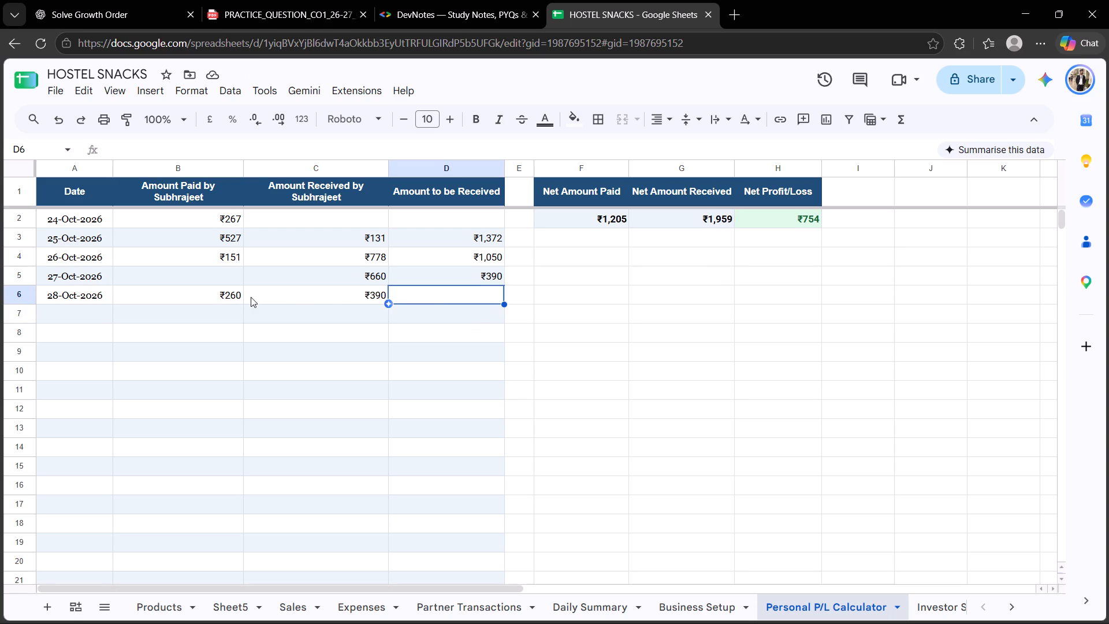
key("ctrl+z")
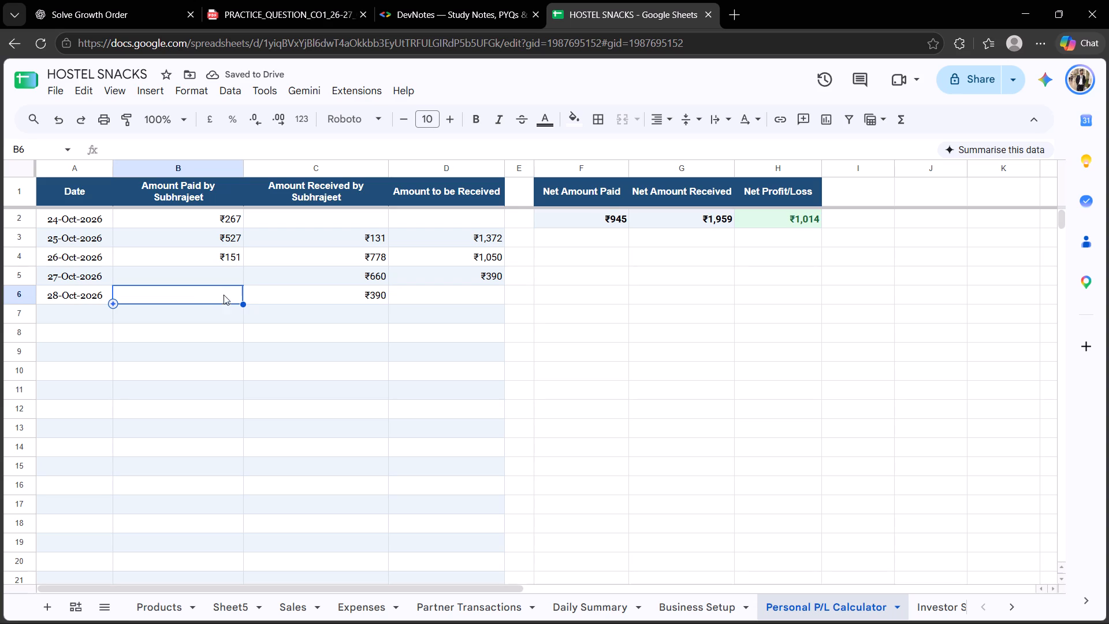
On the Personal P/L Calculator sheet, enter 260 as Amount Paid by Subhrajeet and 542 as Amount to be Received for 28-Oct-2026.
left_click(207, 318)
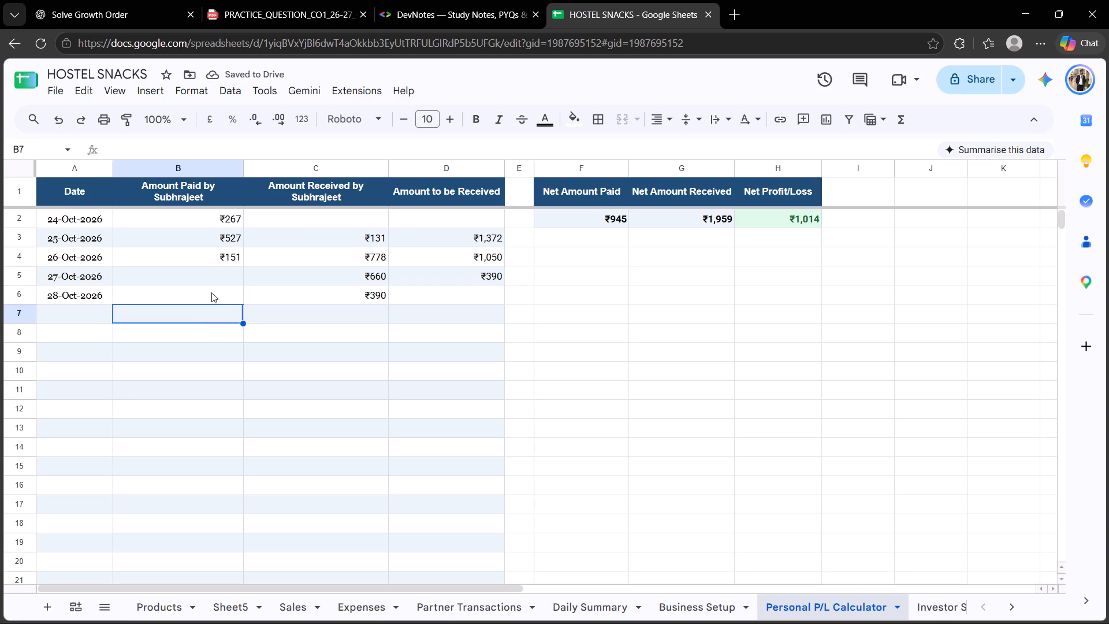
left_click(211, 292)
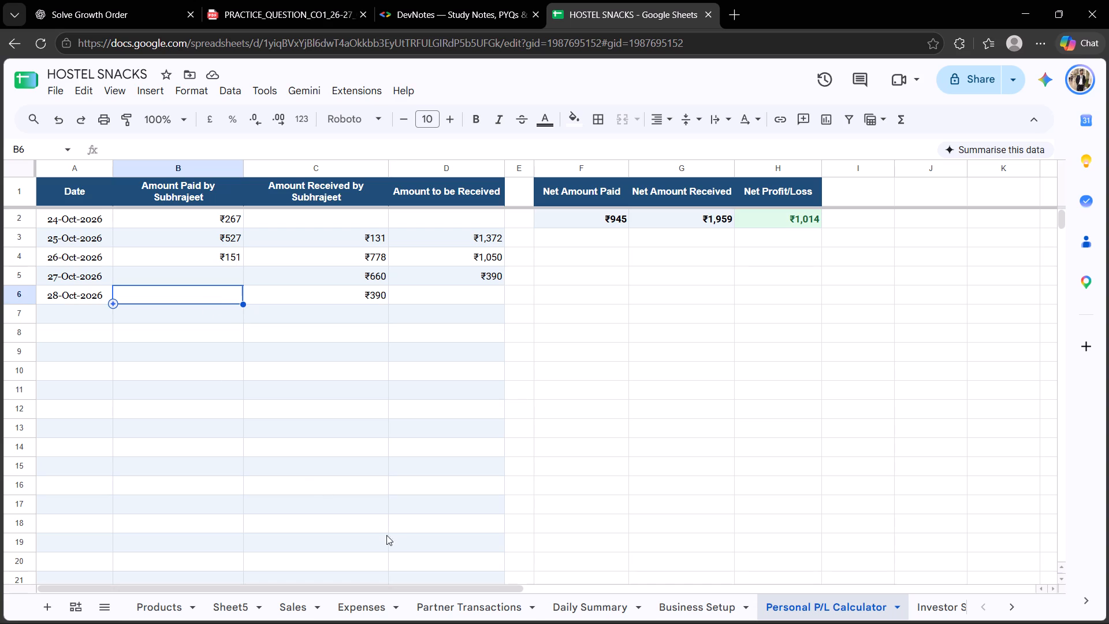
left_click(451, 604)
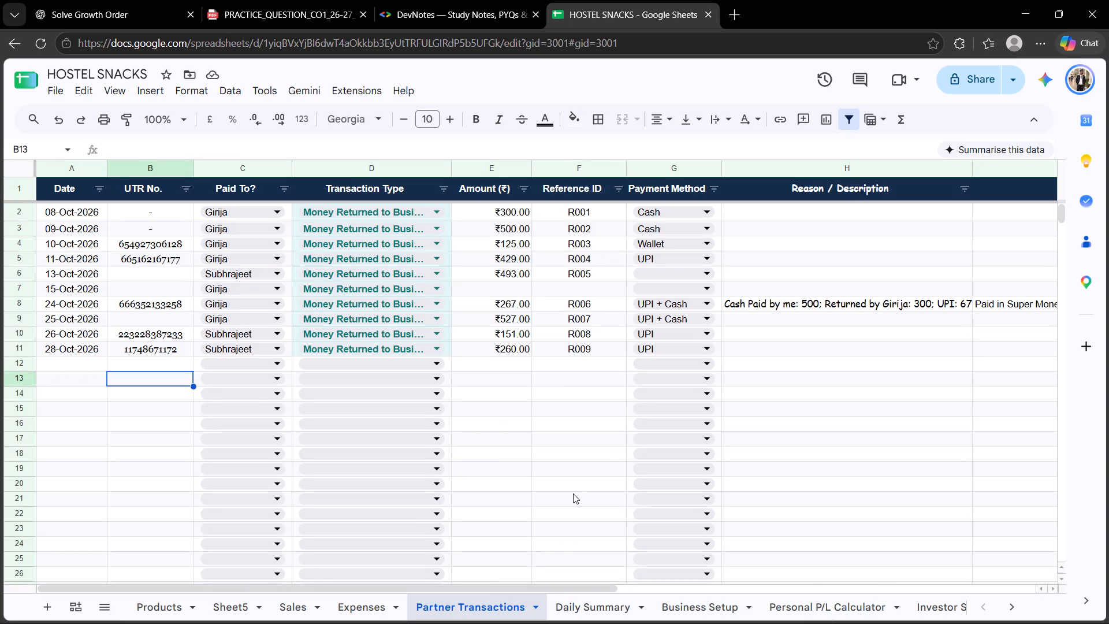
left_click(787, 600)
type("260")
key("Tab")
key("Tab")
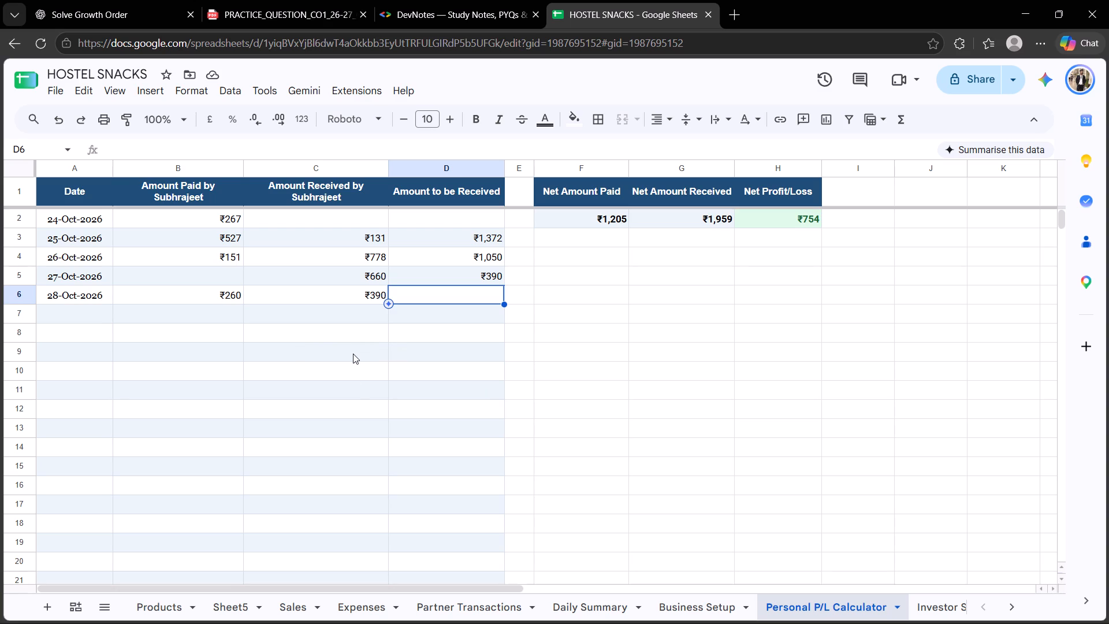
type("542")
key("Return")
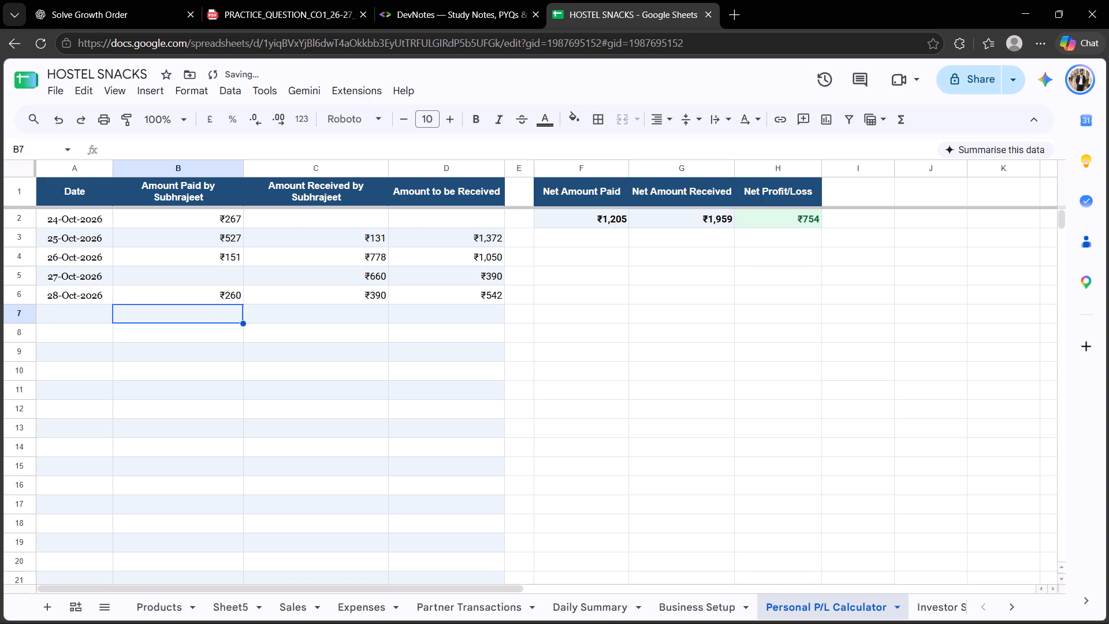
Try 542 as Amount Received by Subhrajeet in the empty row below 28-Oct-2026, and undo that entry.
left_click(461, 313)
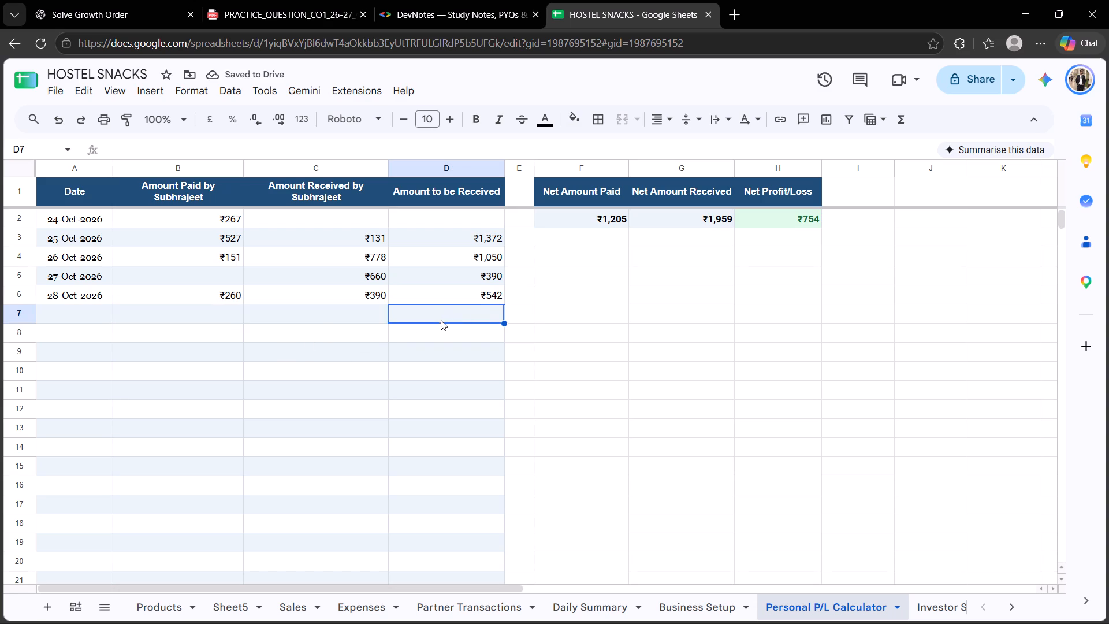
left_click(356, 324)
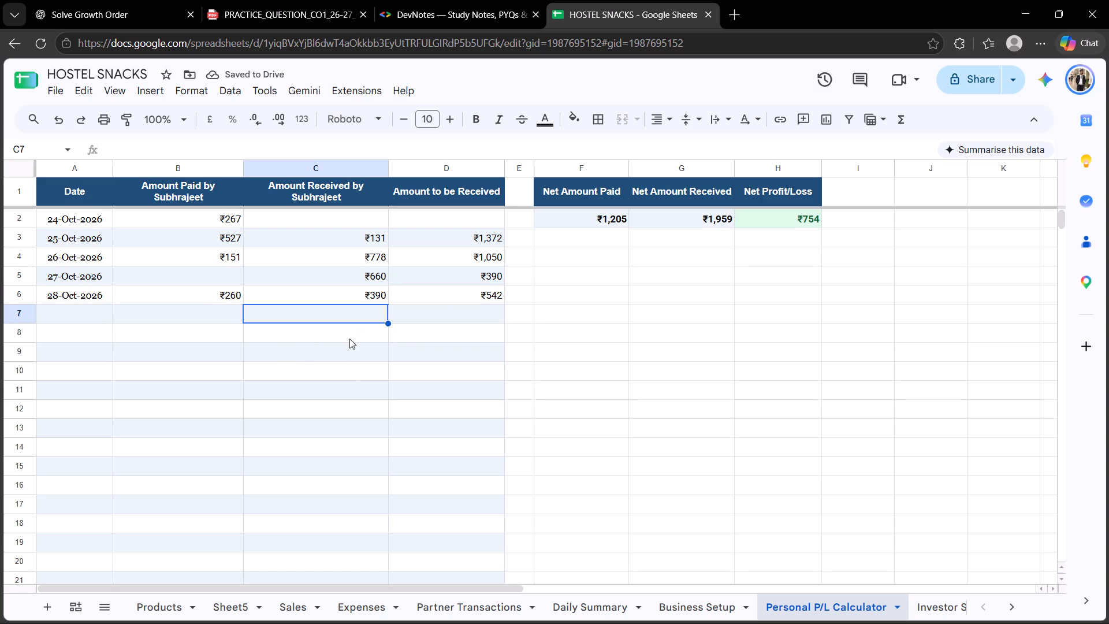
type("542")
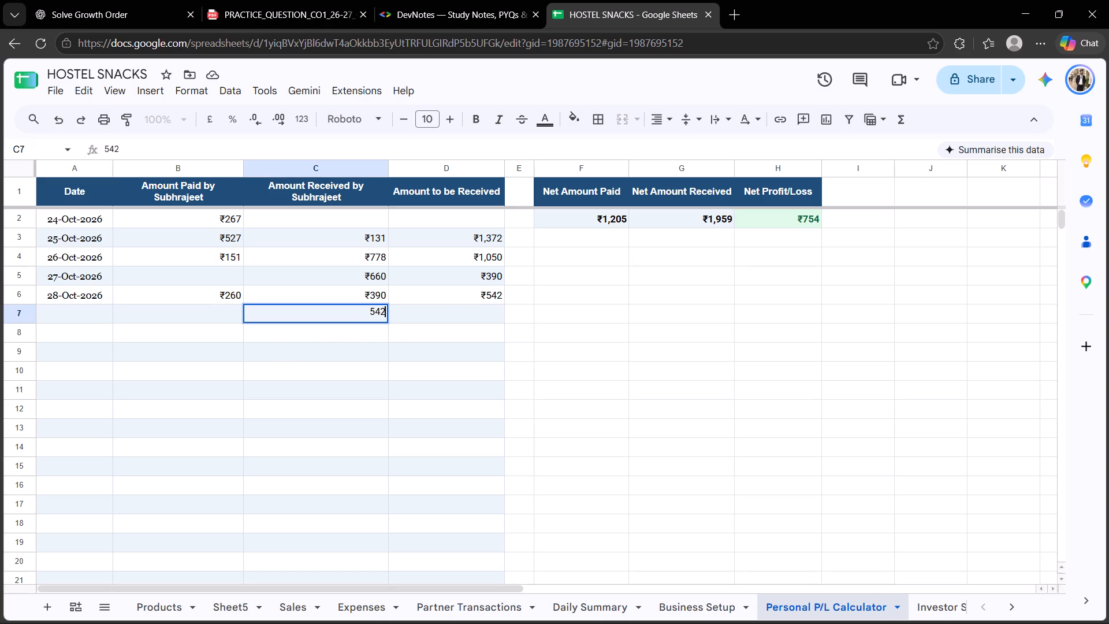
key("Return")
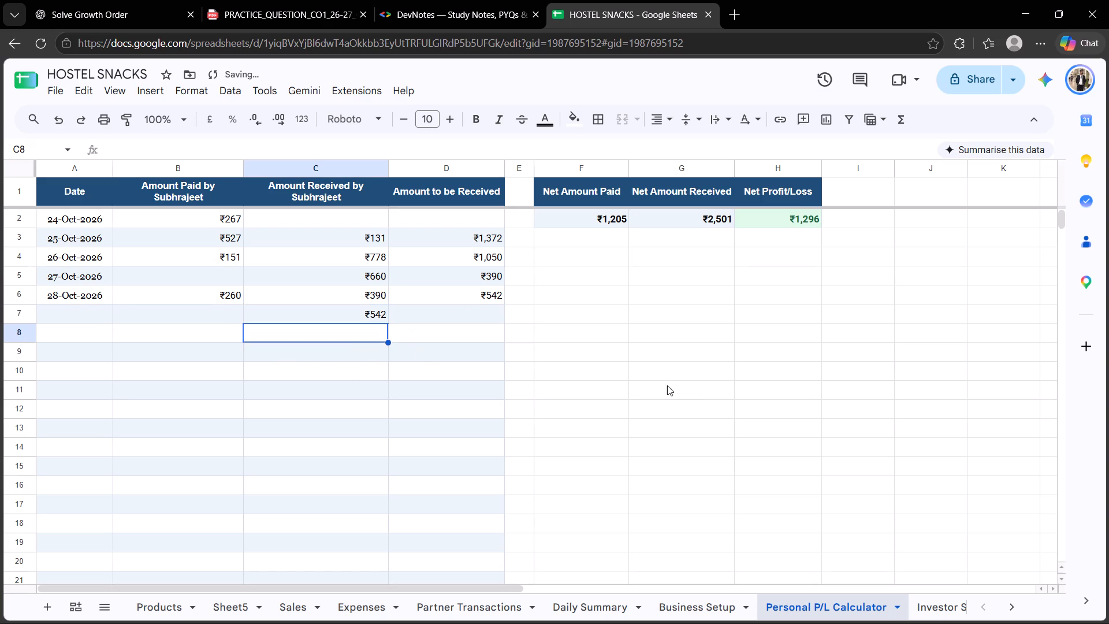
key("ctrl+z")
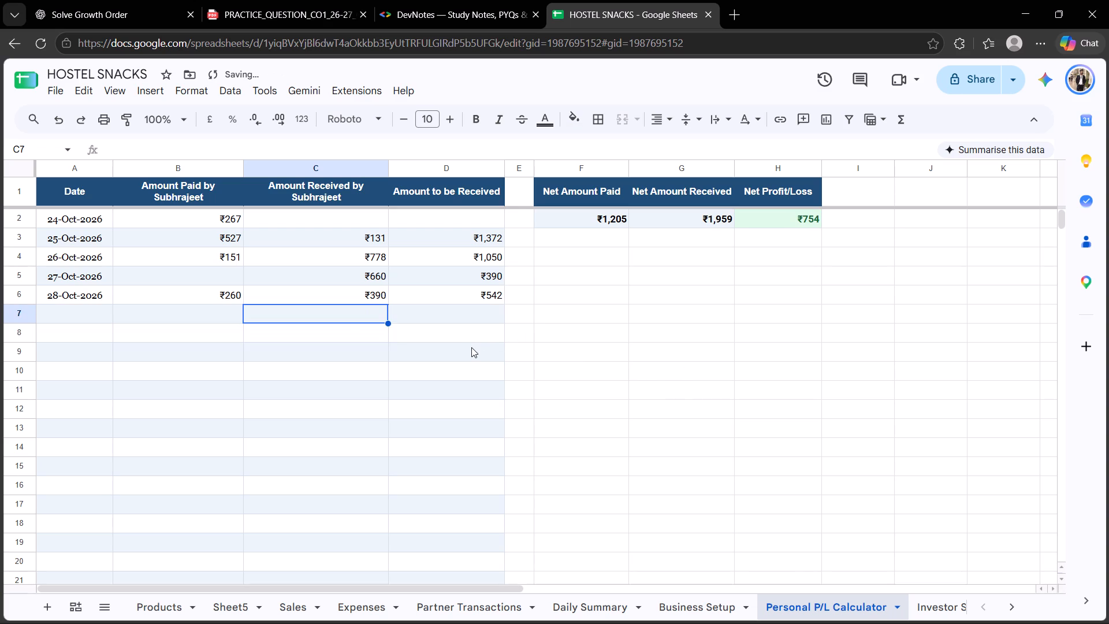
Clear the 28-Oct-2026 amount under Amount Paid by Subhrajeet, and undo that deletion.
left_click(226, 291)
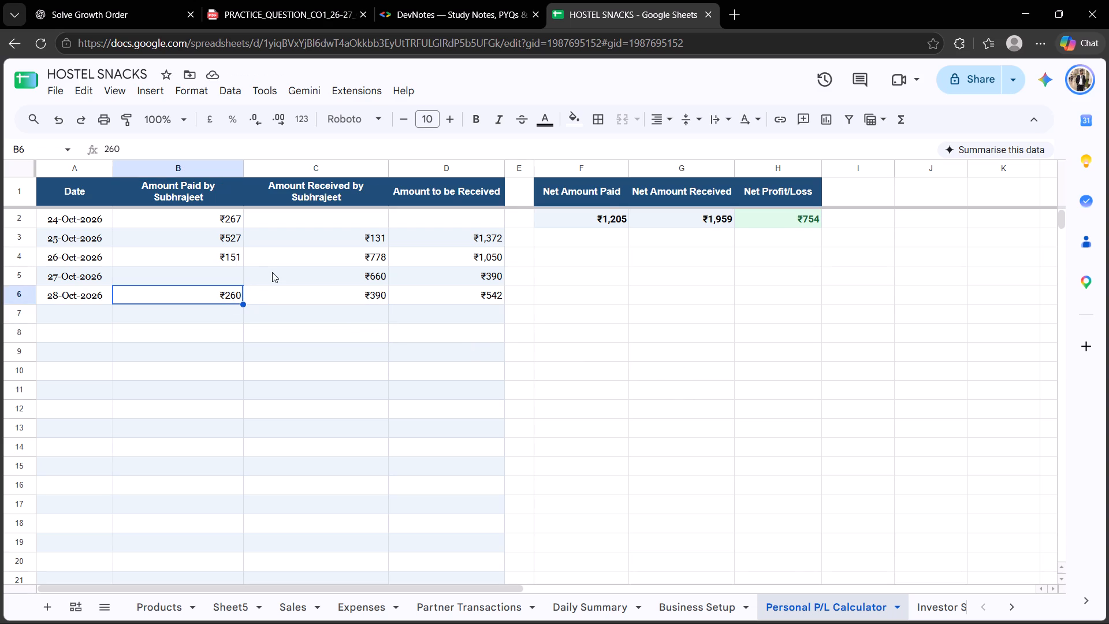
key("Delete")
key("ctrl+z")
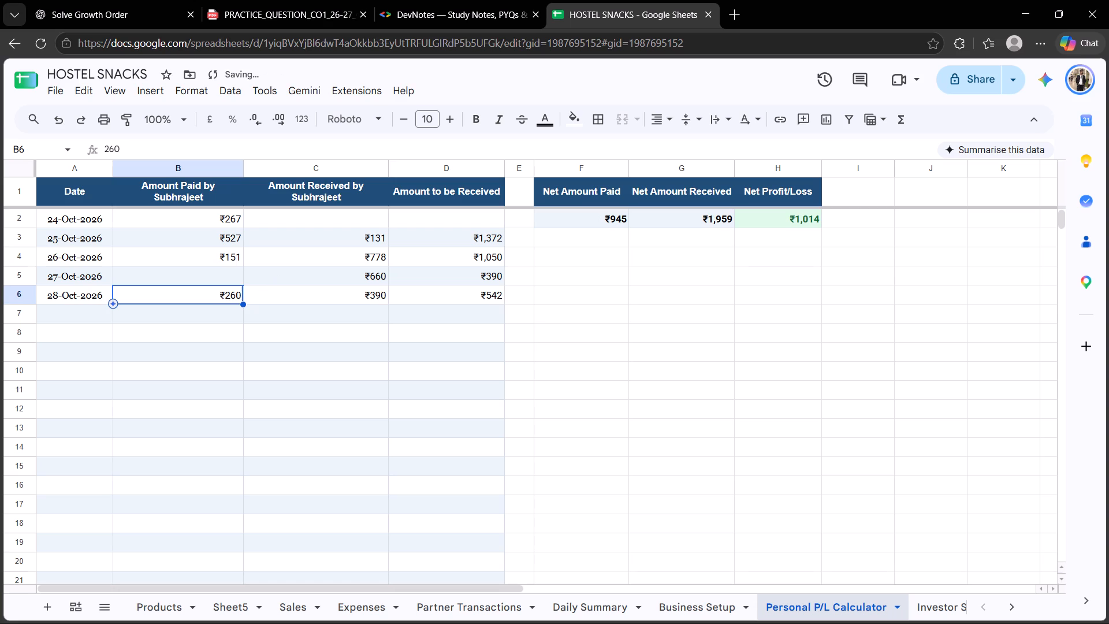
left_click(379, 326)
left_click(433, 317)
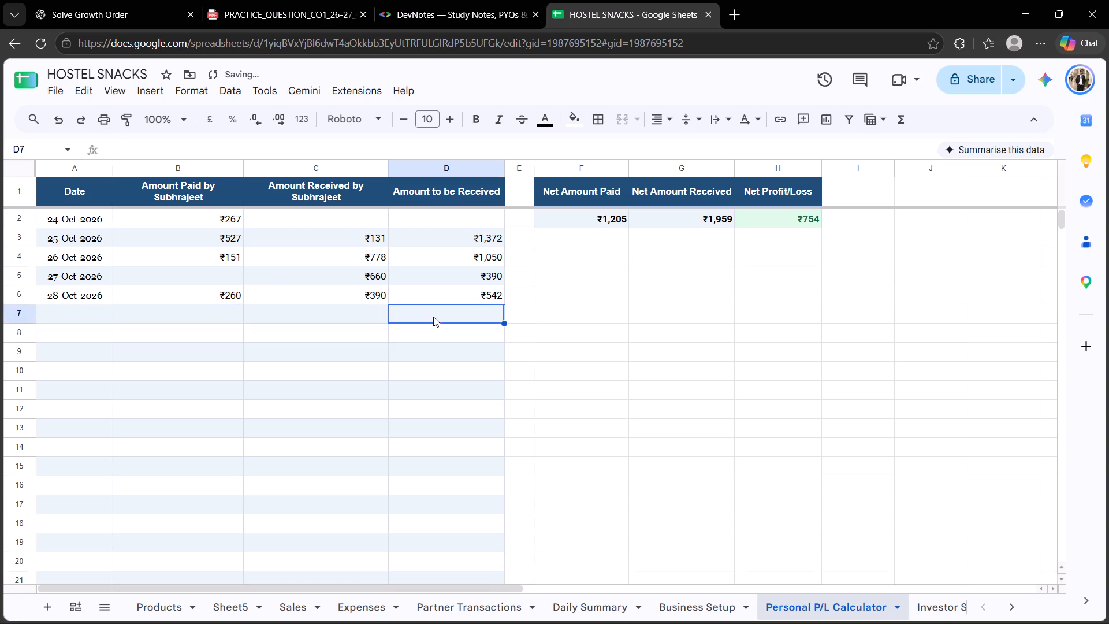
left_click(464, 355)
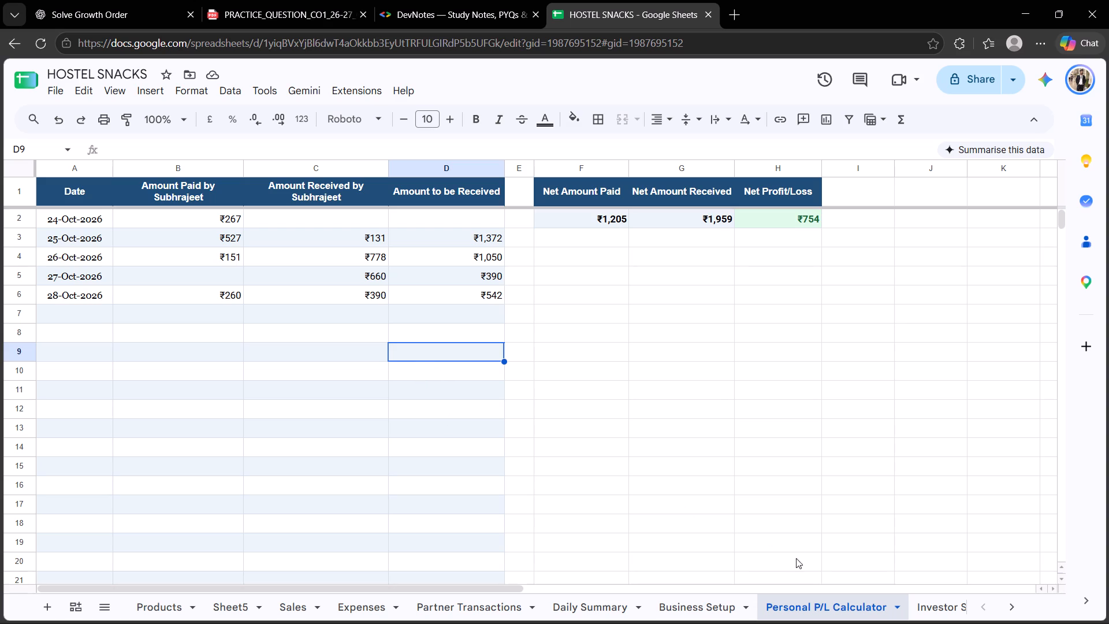
Review the spreadsheet's other sheets, from Investor Settlement back through Partner Transactions and Sales to Sheet5.
scroll(798, 611, "down", 4)
left_click(858, 607)
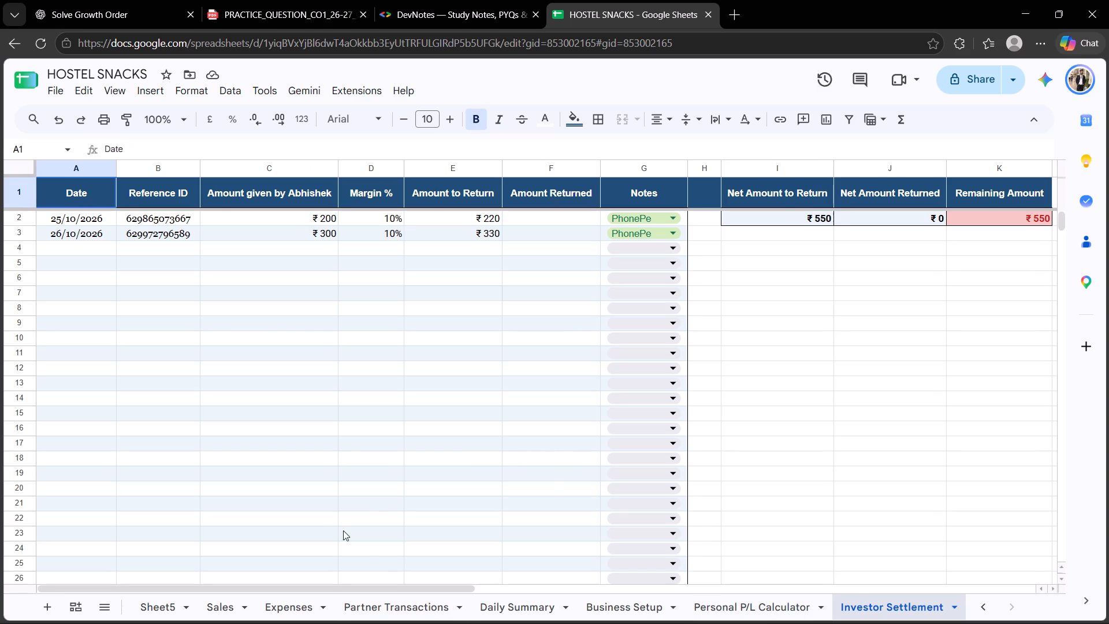
left_click(753, 617)
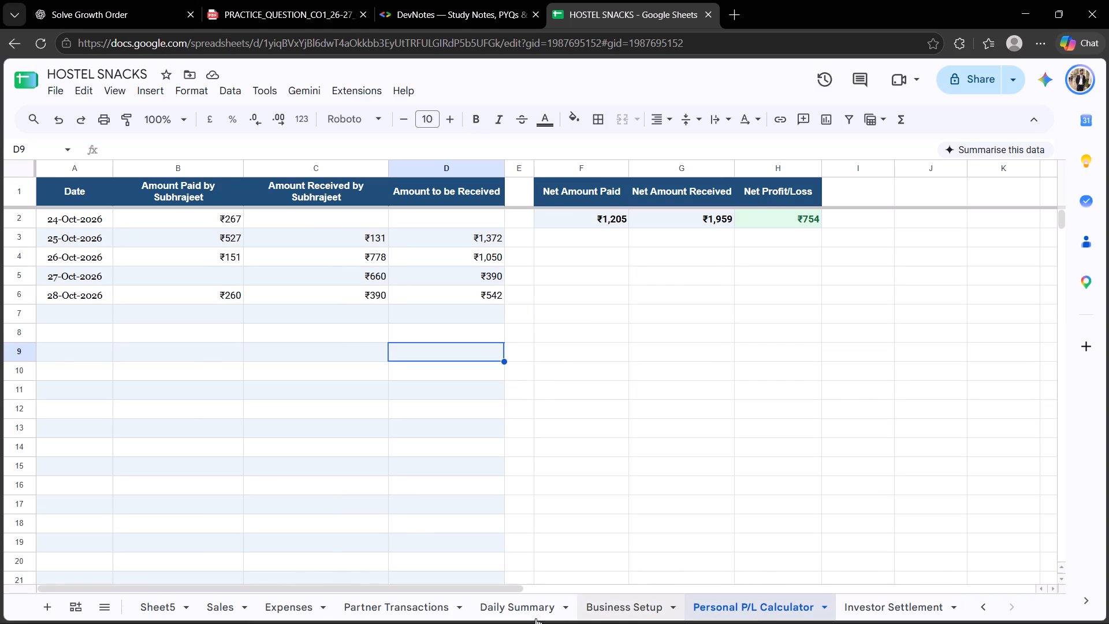
left_click(535, 618)
left_click(403, 601)
left_click(312, 604)
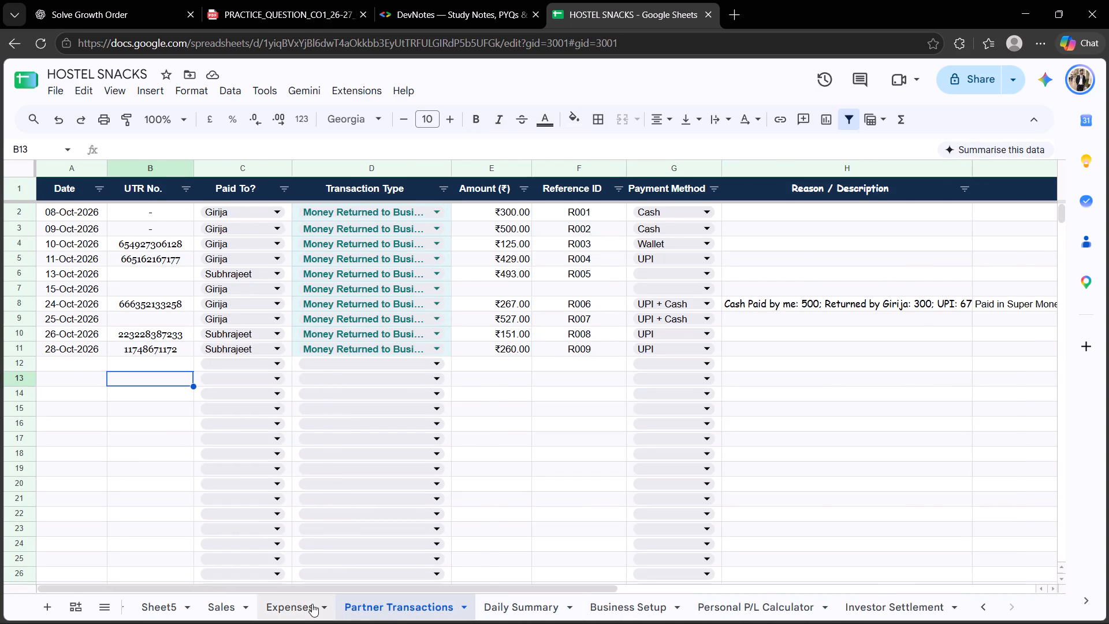
left_click(240, 597)
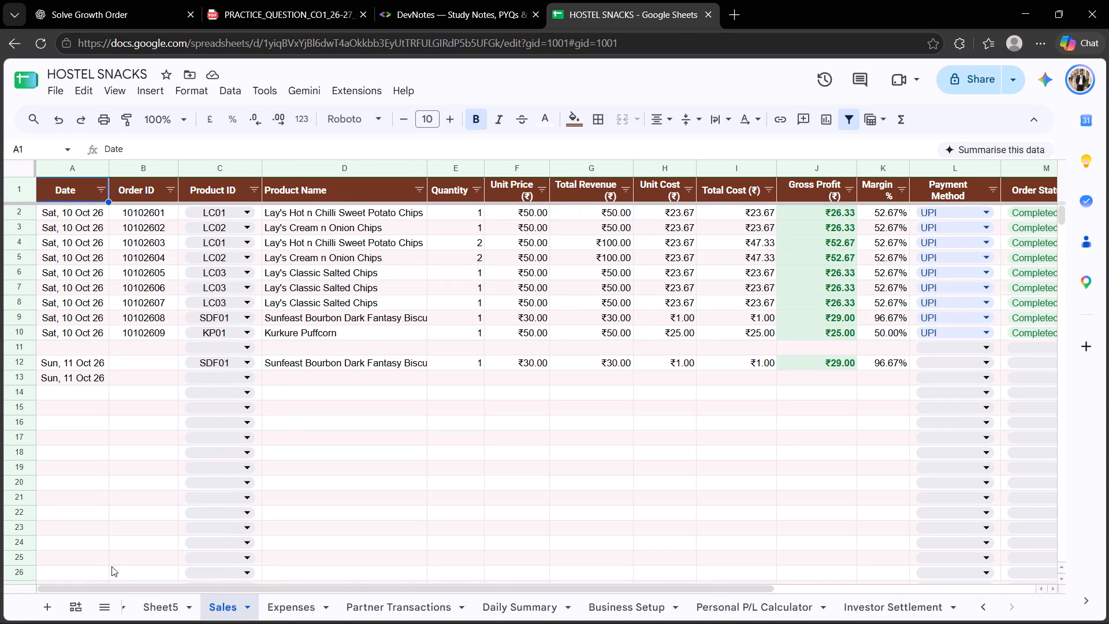
left_click(161, 601)
scroll(169, 601, "up", 4)
On the Products sheet, add an outer border around the newest batch's product rows, A91:I98.
left_click(171, 604)
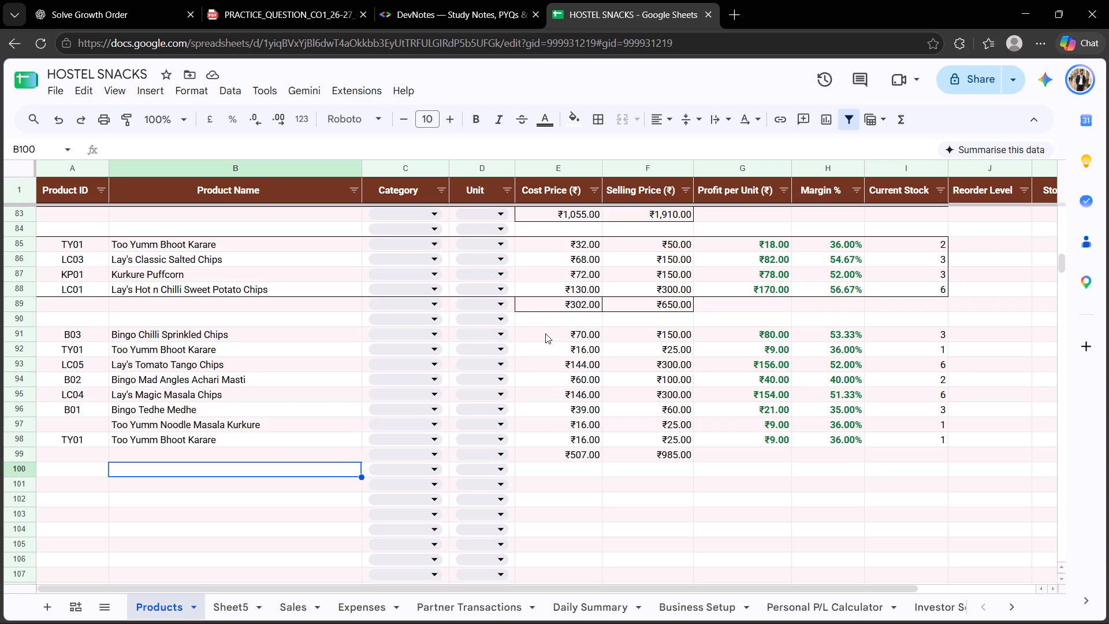
left_click_drag(81, 332, 549, 381)
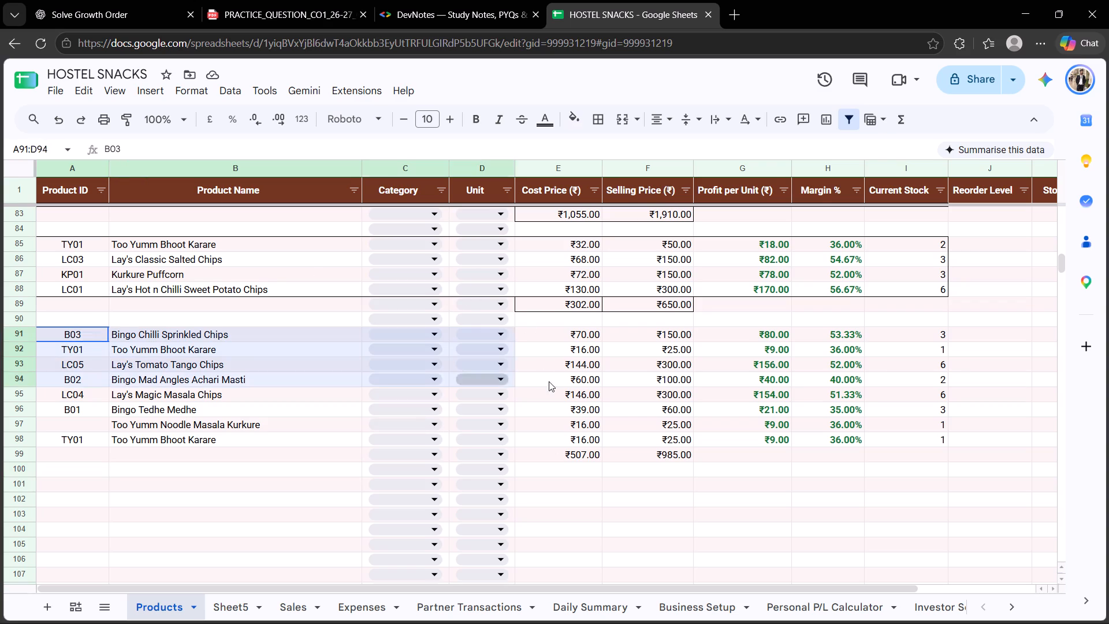
left_click_drag(549, 381, 909, 436)
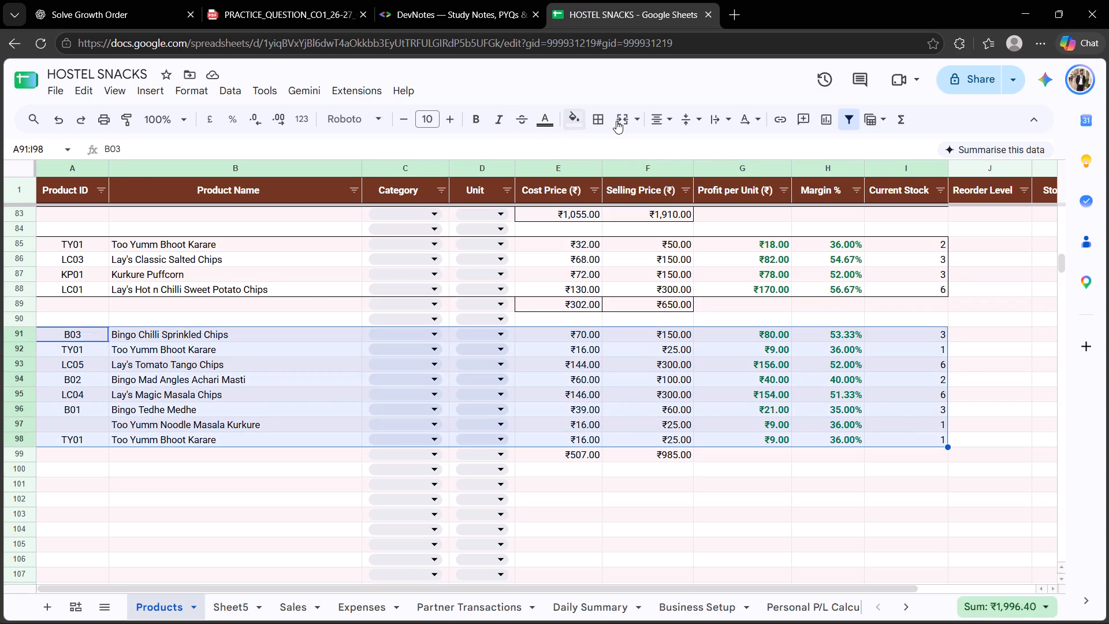
left_click(601, 121)
left_click(707, 148)
Add an outer border around the newest batch's cost and selling price totals in E99:F99.
left_click_drag(647, 463, 647, 458)
left_click_drag(576, 453, 605, 453)
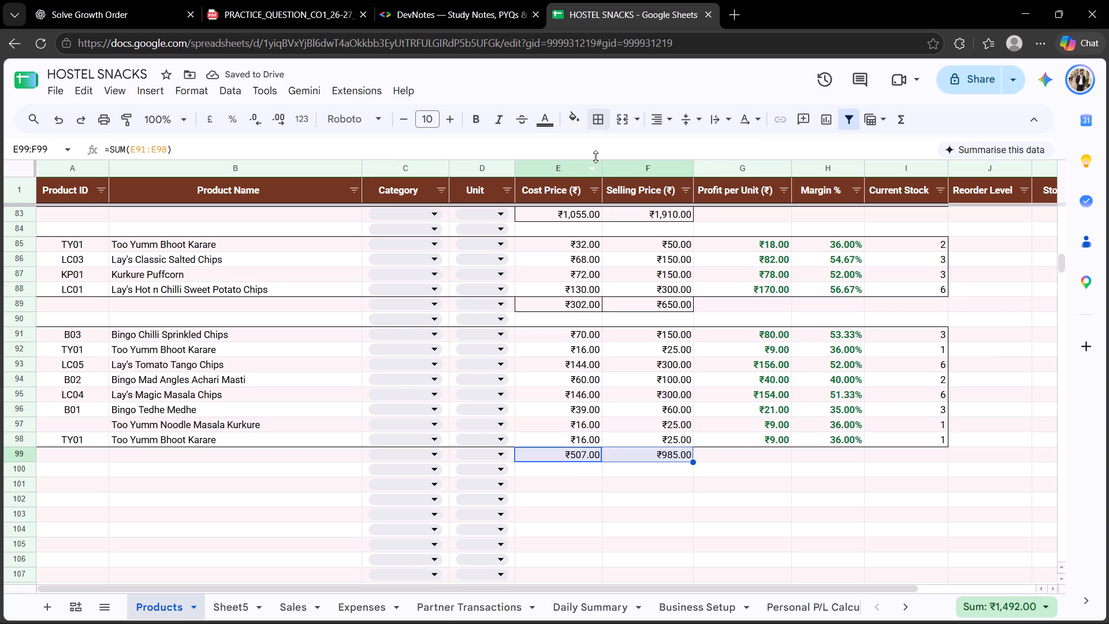
left_click(593, 118)
left_click(697, 154)
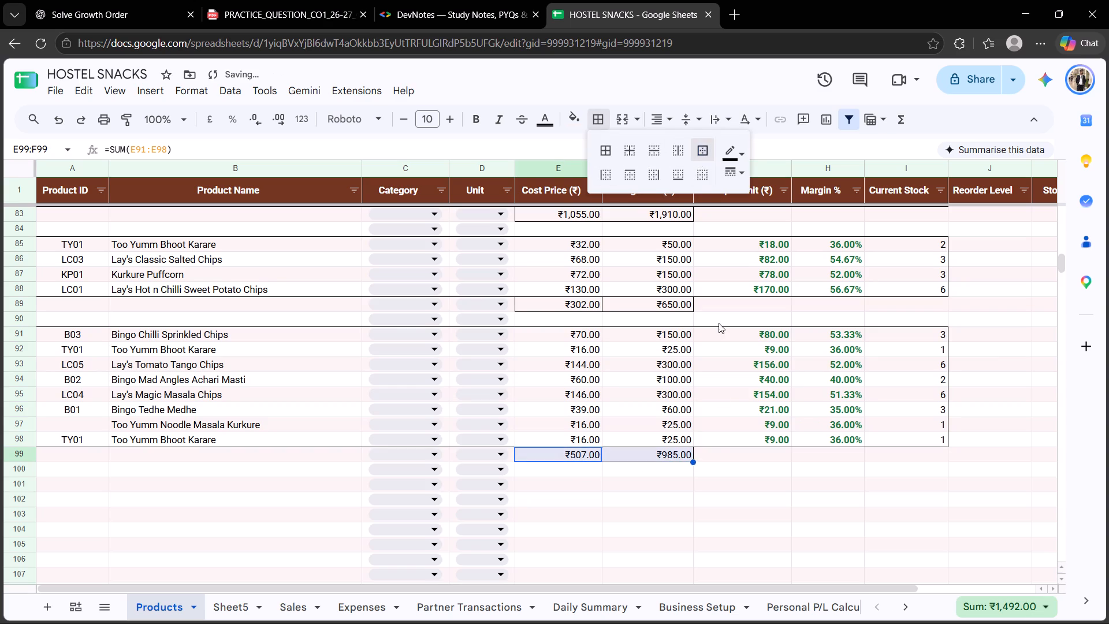
left_click(718, 454)
left_click(710, 518)
scroll(751, 347, "up", 1)
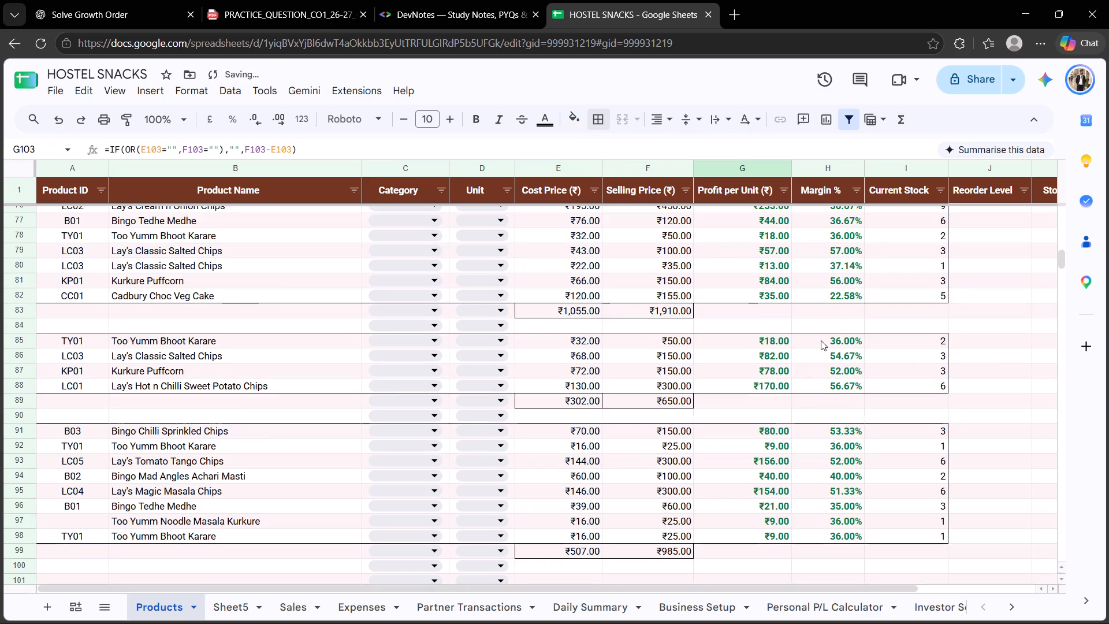
scroll(833, 347, "down", 2)
left_click(977, 288)
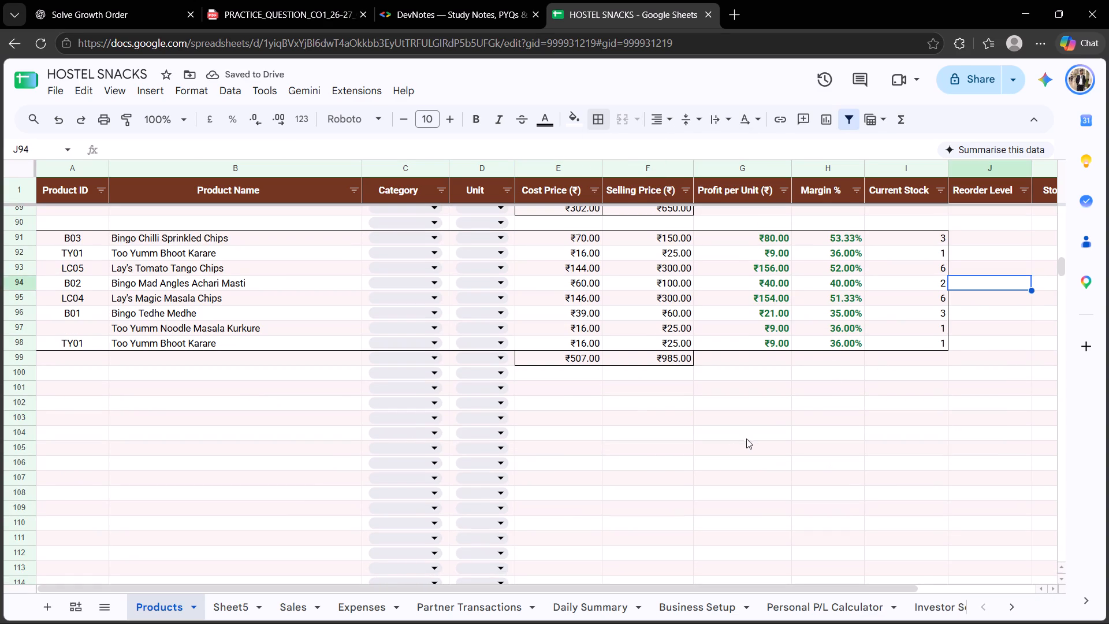
Check the list of brands, product IDs and product names on Sheet5.
left_click(229, 607)
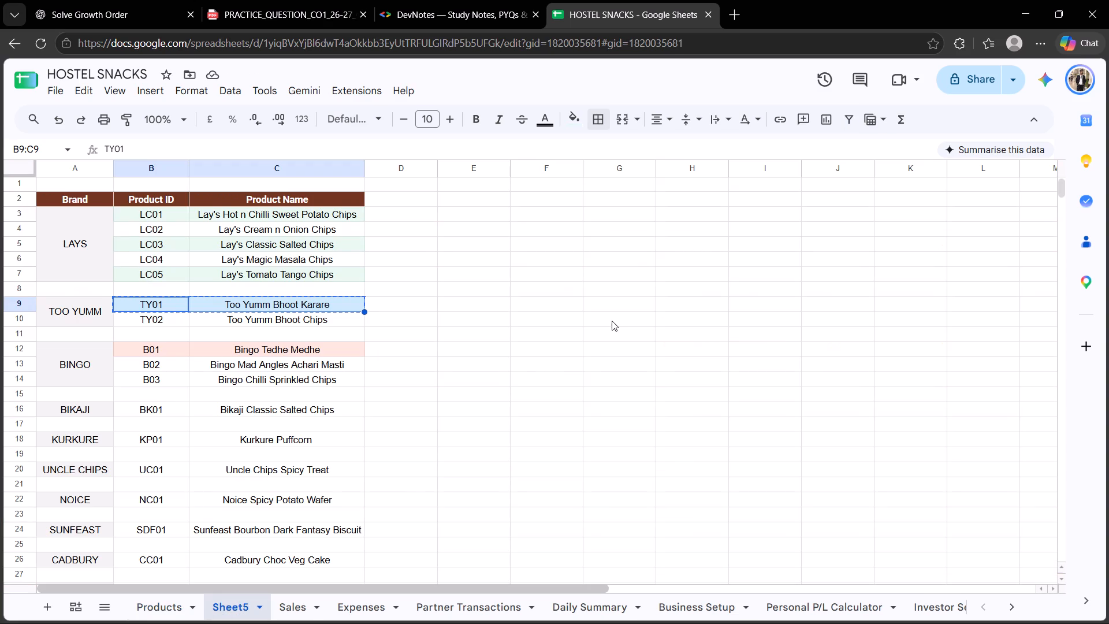
left_click(612, 312)
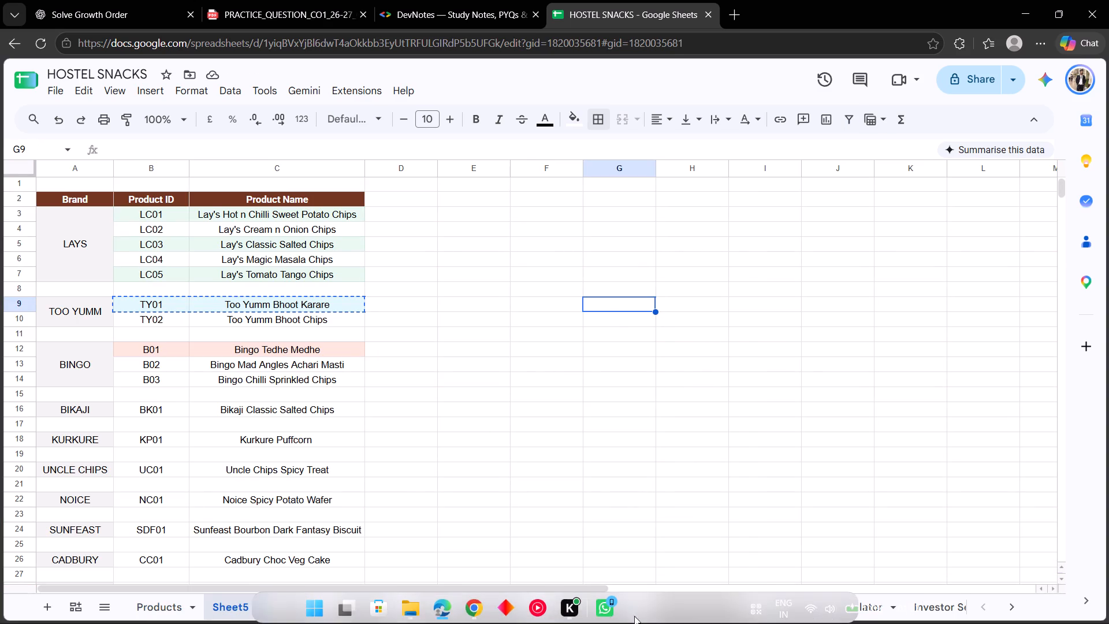